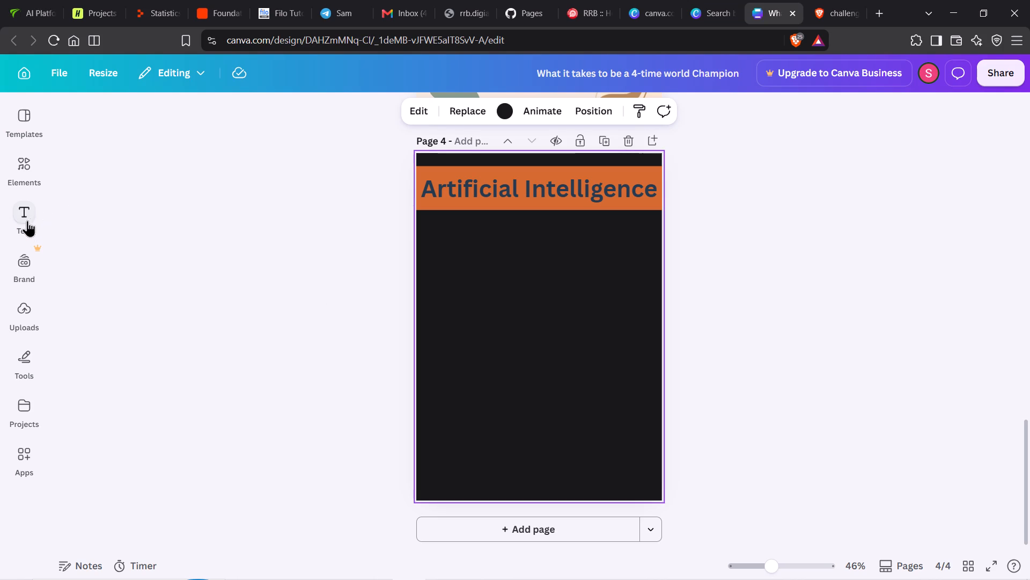
Search the design elements for "pattern".
left_click(16, 162)
left_click(144, 110)
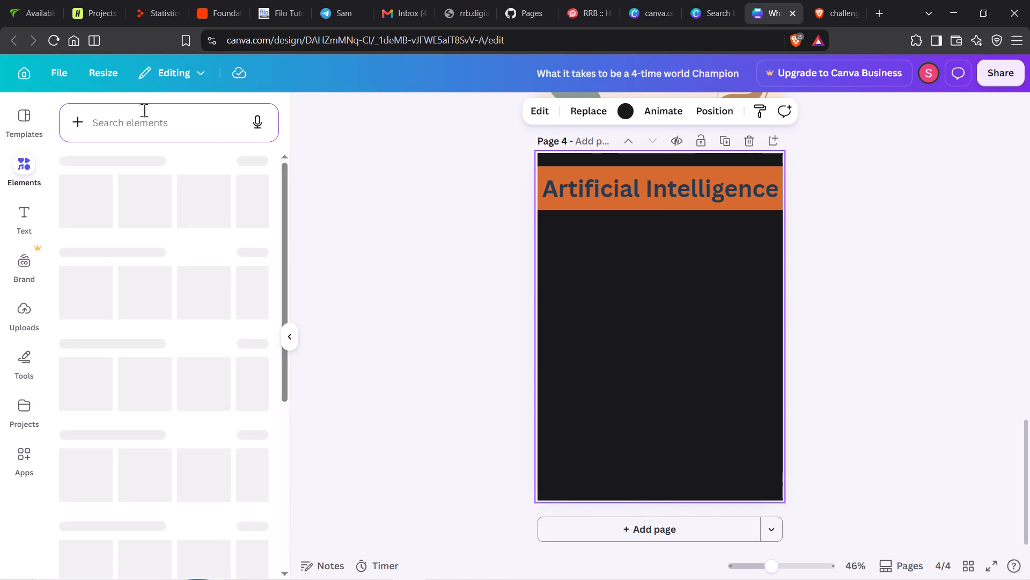
left_click(187, 126)
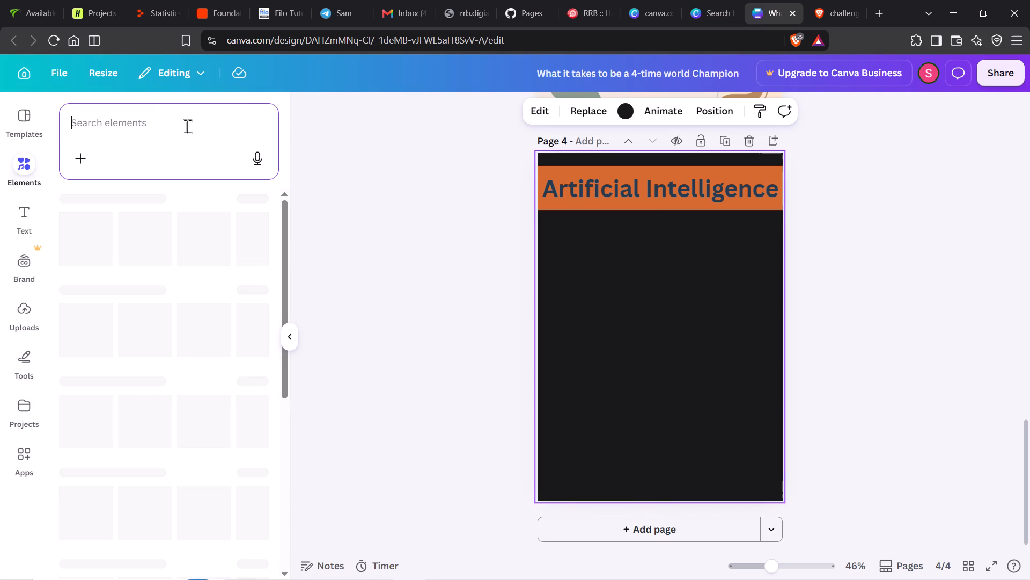
type("pattern")
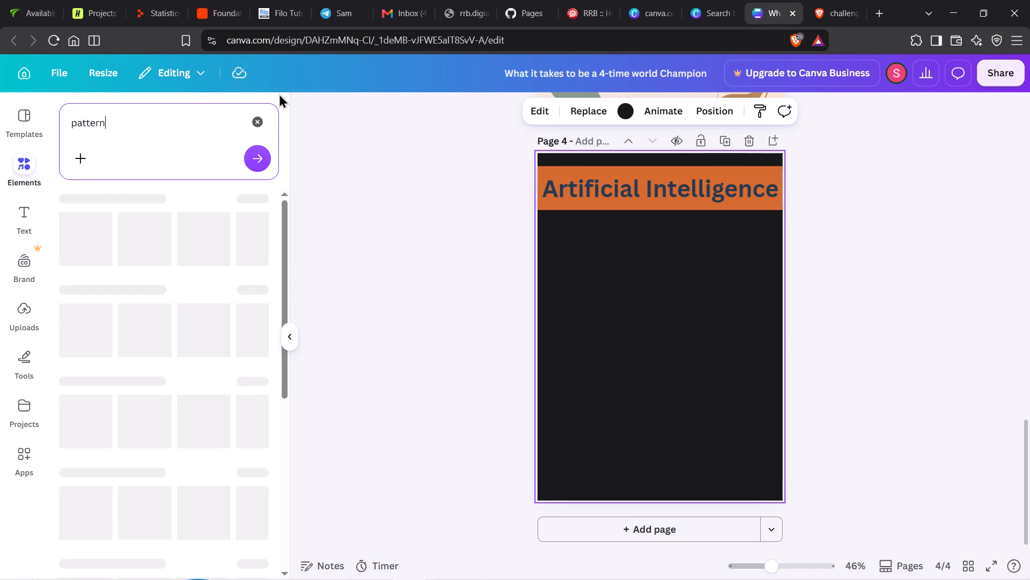
left_click(259, 160)
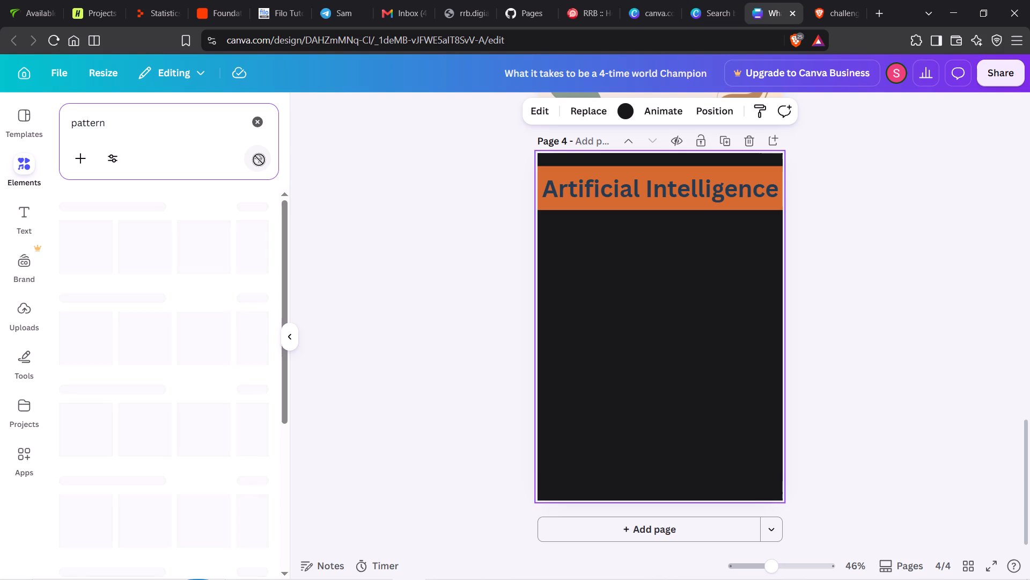
Add a new blank page after page 4.
scroll(649, 309, "down", 6)
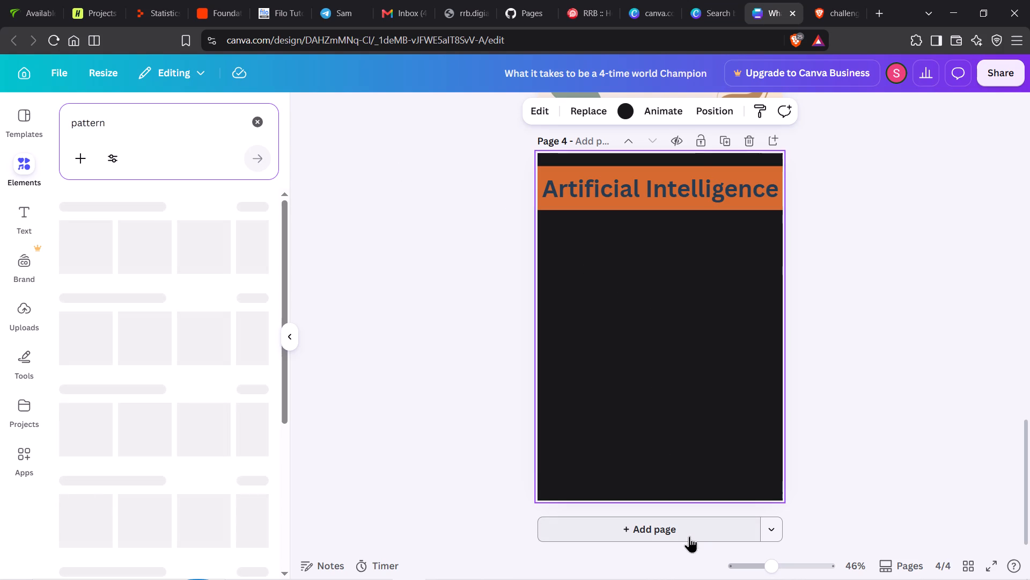
left_click(689, 536)
left_click(661, 323)
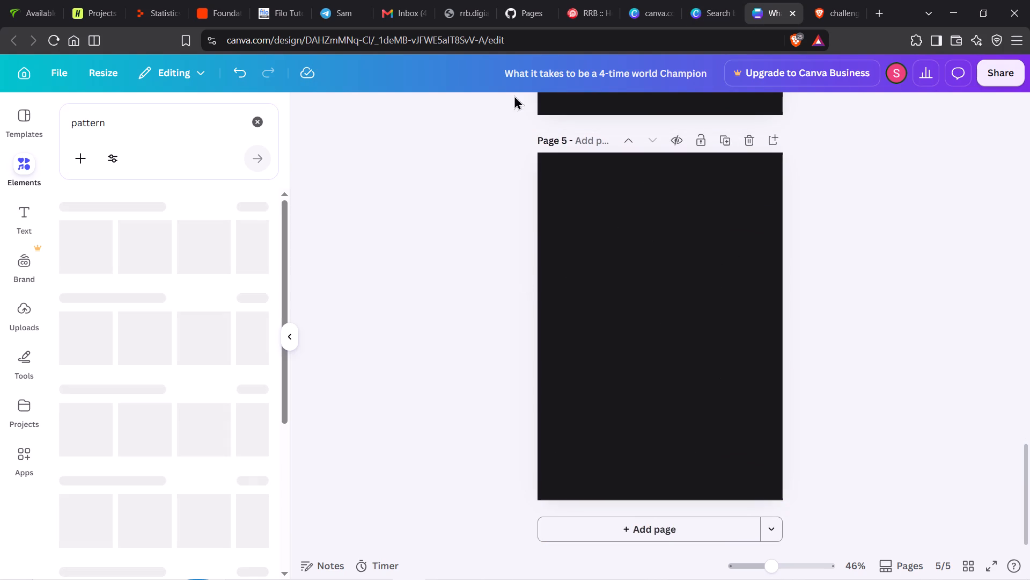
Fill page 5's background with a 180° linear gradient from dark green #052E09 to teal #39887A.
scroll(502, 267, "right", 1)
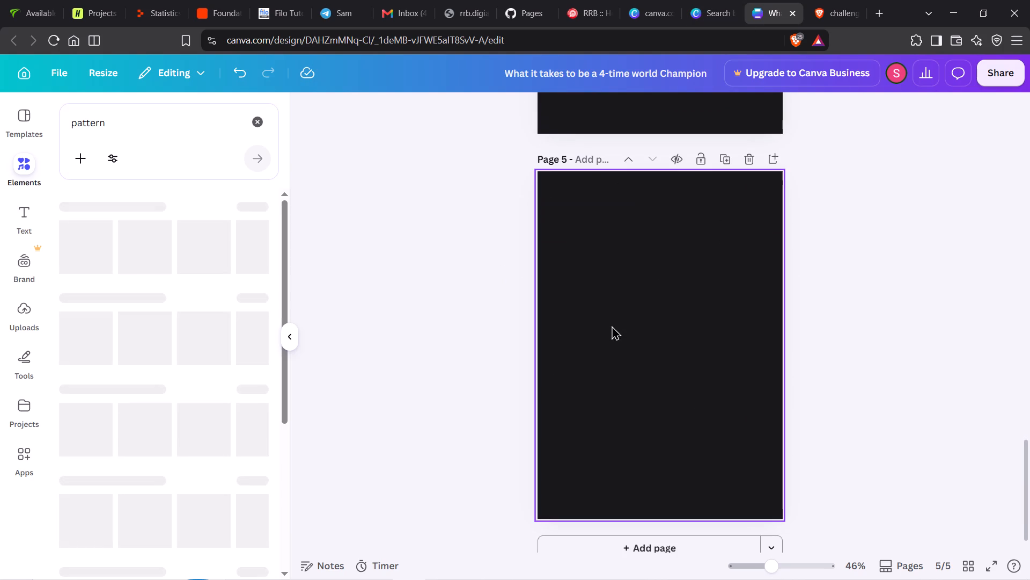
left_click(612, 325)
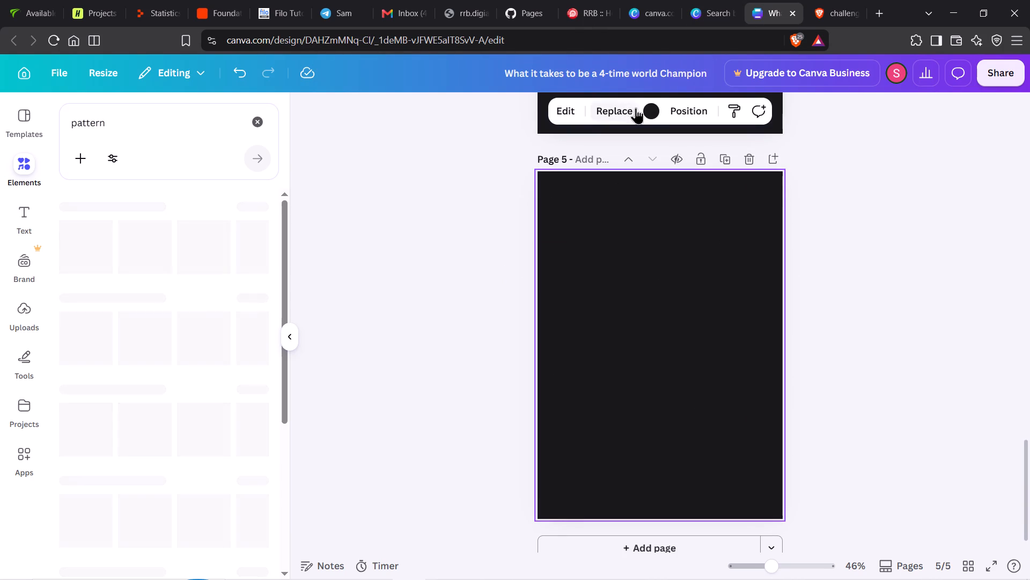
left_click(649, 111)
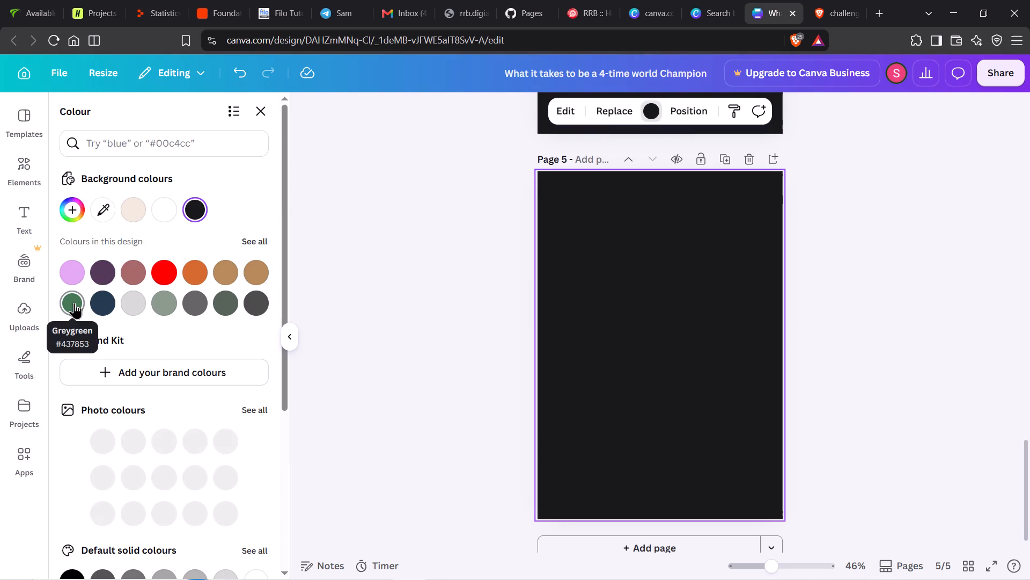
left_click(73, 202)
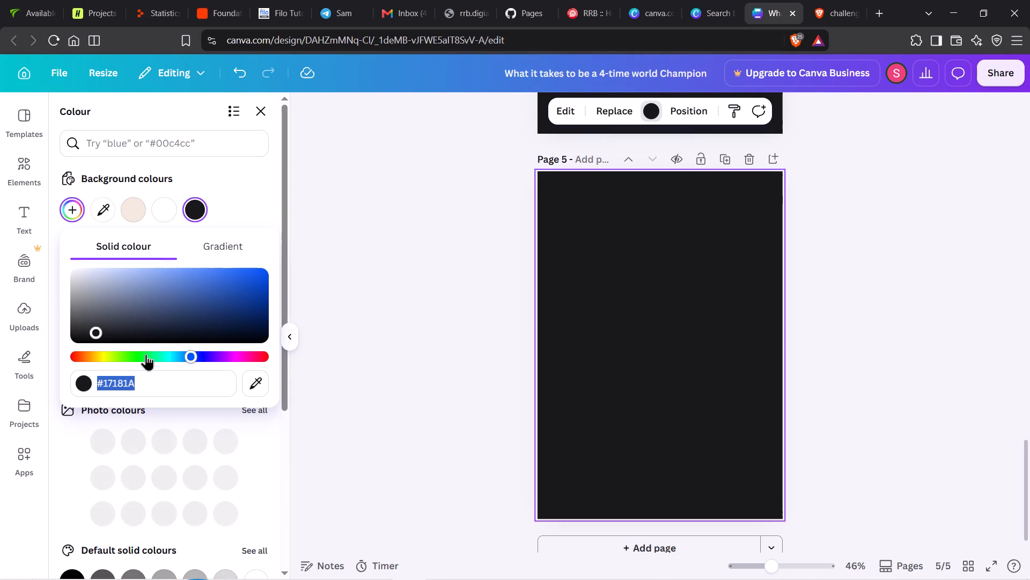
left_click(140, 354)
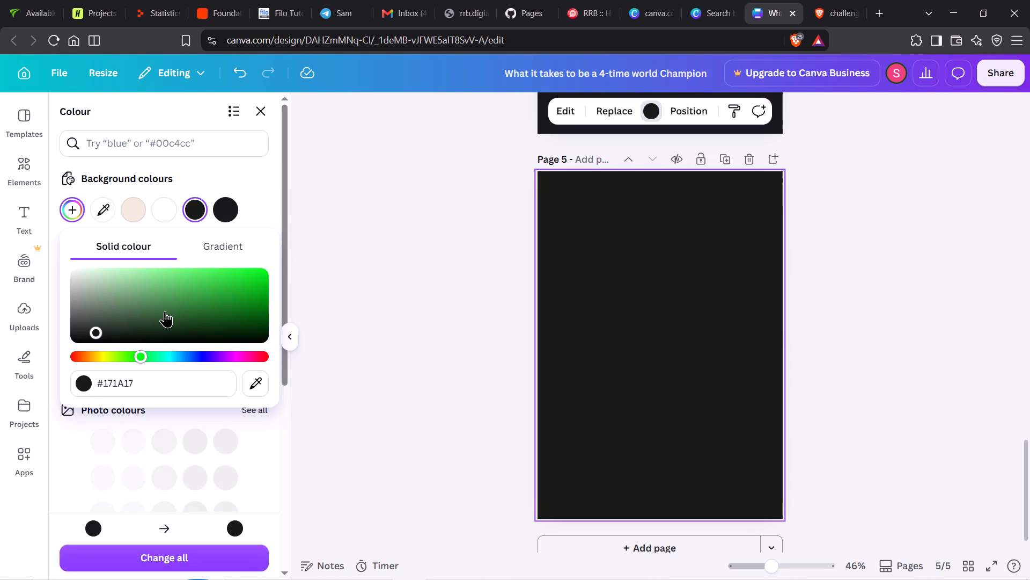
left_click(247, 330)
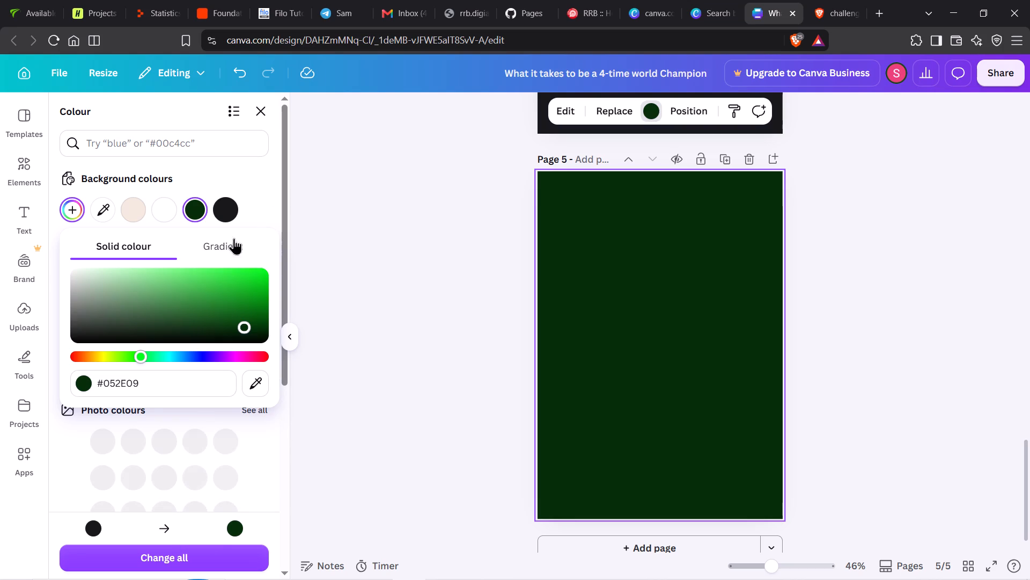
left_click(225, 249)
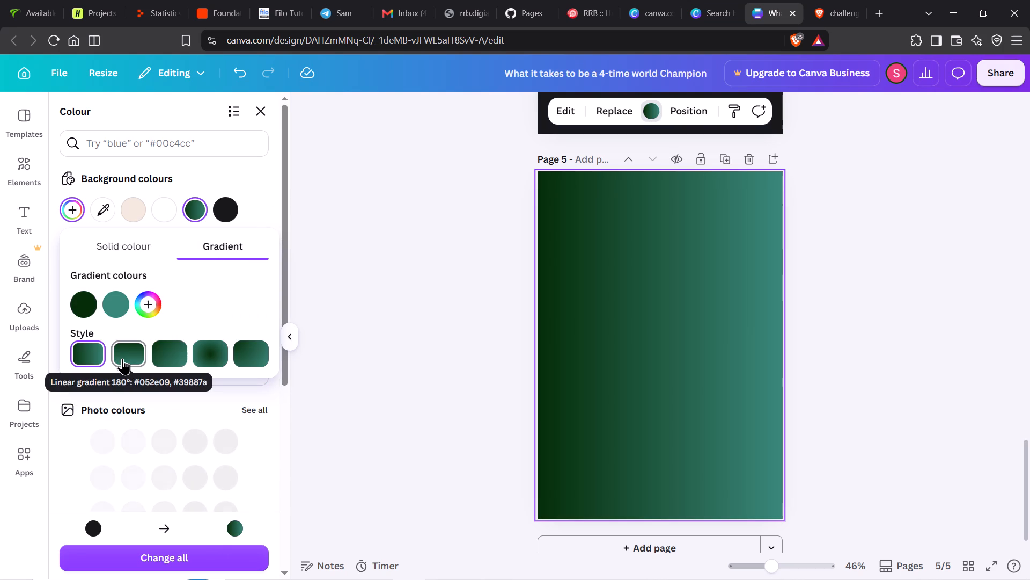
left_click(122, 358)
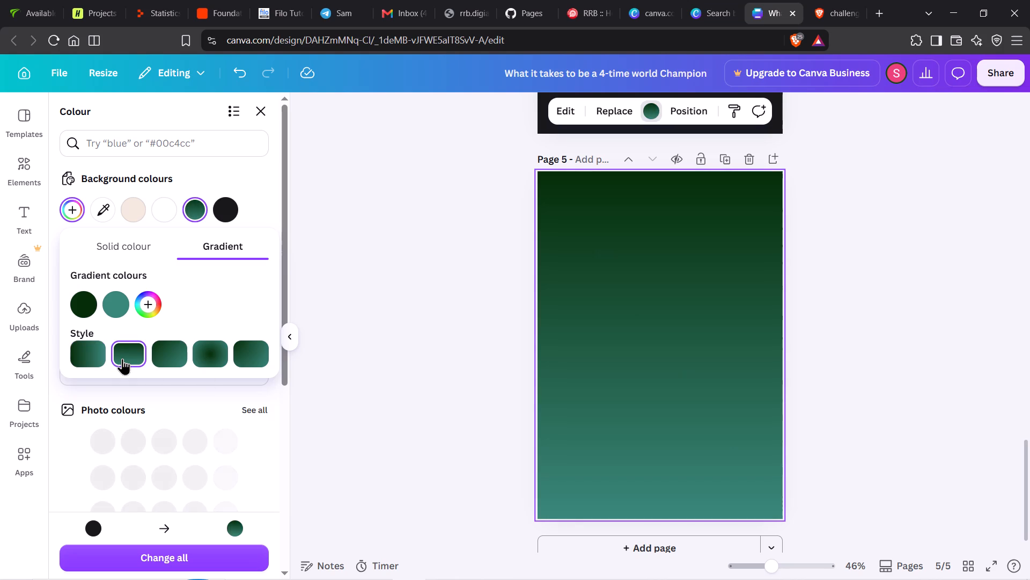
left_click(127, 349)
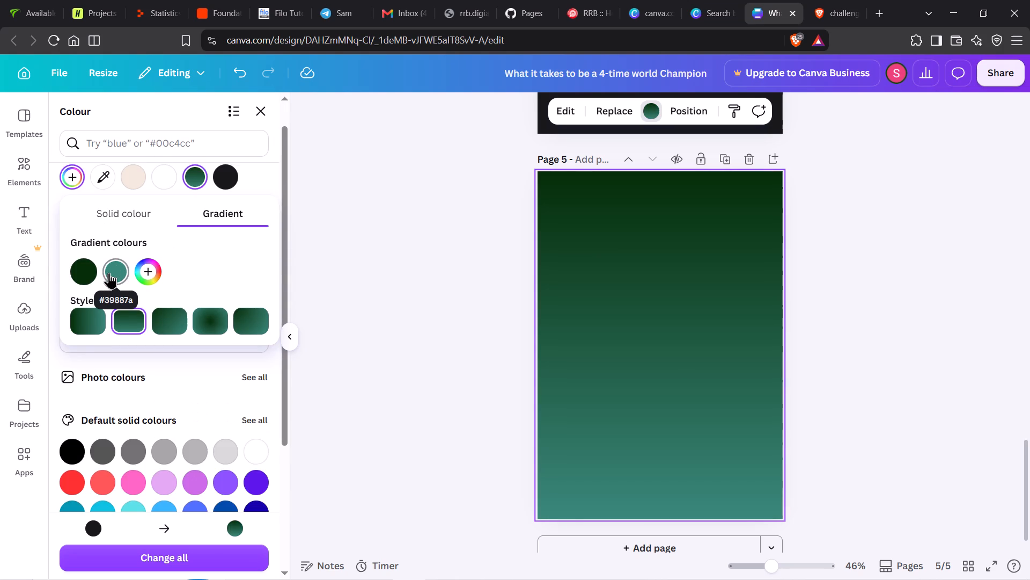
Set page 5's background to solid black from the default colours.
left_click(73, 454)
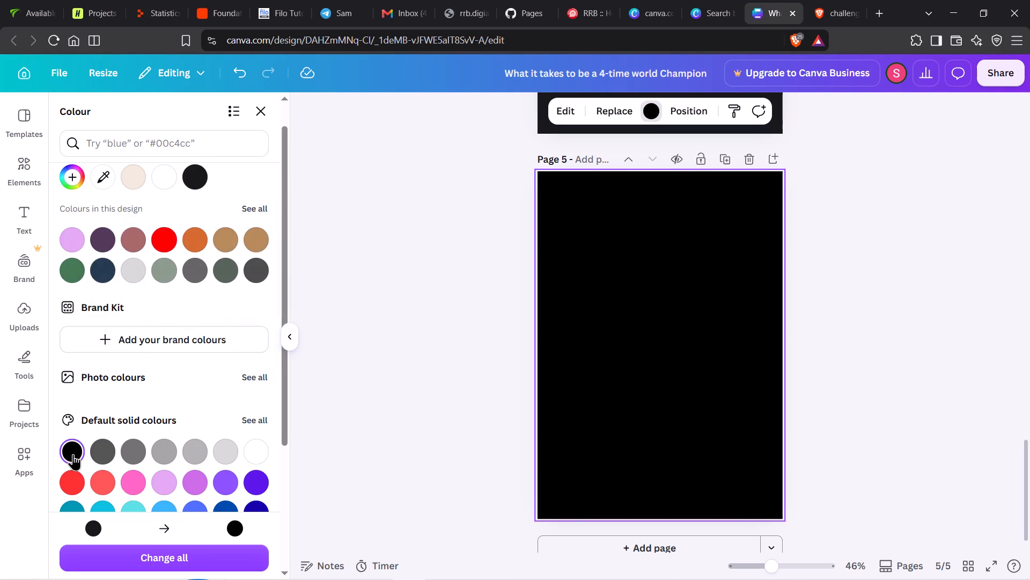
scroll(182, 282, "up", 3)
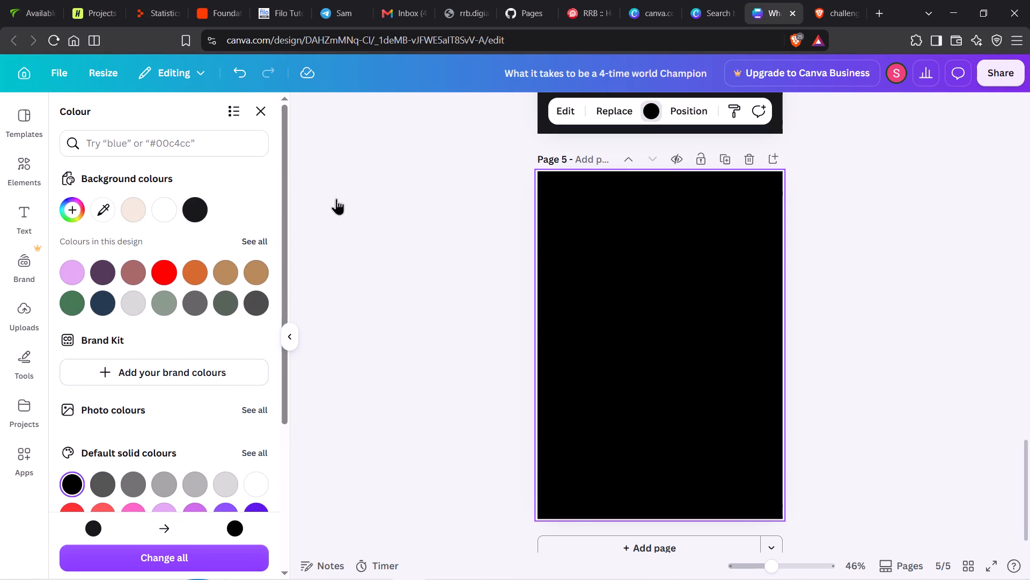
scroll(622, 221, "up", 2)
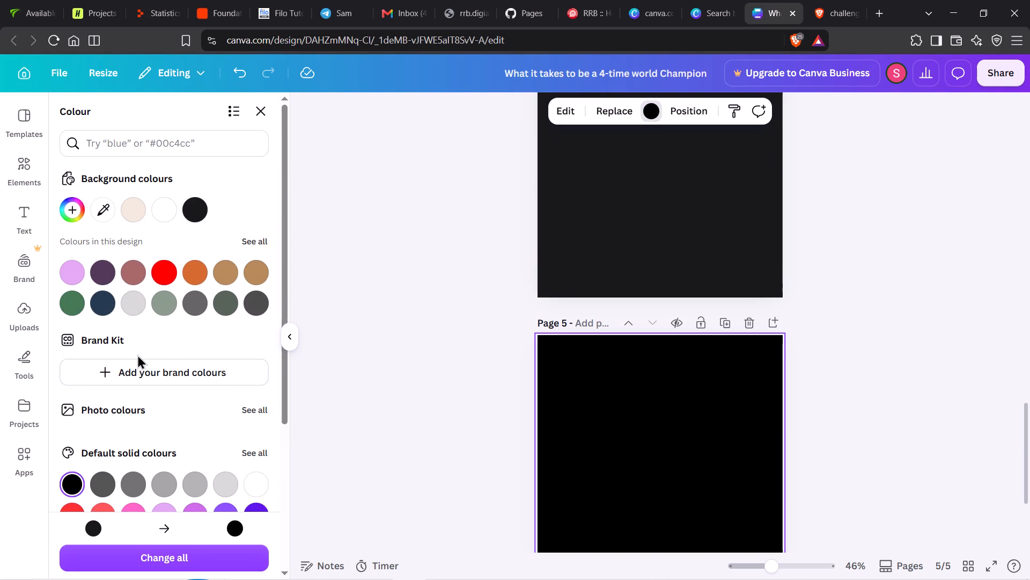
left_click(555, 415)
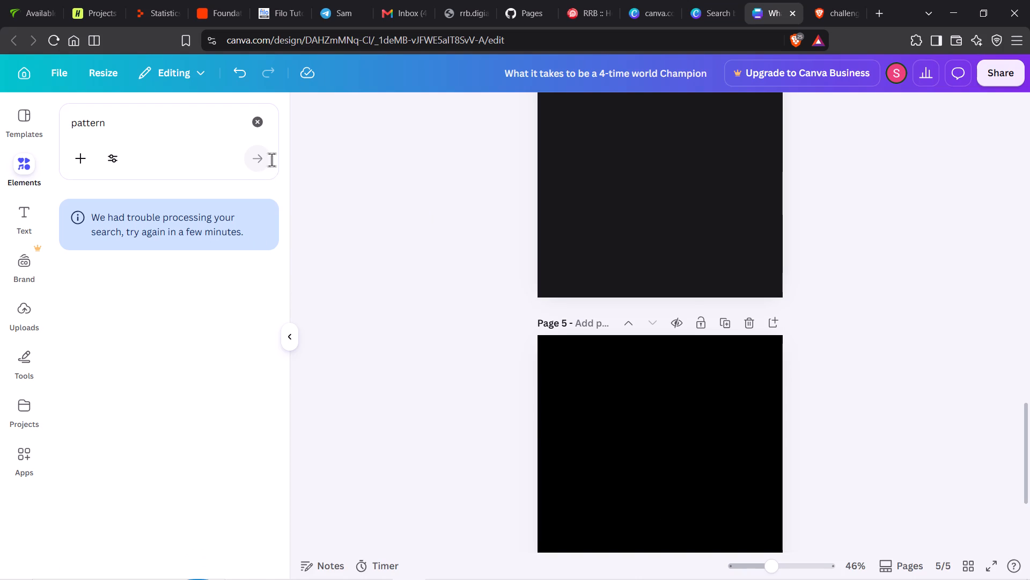
Retry the element search for "pattern" and clear the search text.
left_click(257, 158)
left_click(185, 127)
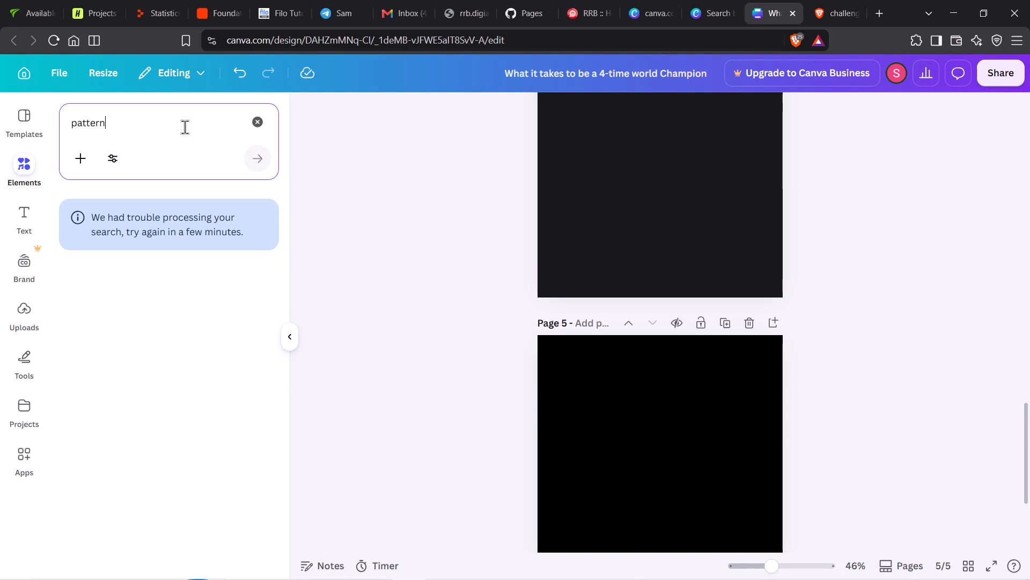
key("space")
key("BackSpace")
key("BackSpace")
key("BackSpace")
key("BackSpace")
key("BackSpace")
key("BackSpace")
key("BackSpace")
key("BackSpace")
key("BackSpace")
key("BackSpace")
key("BackSpace")
key("BackSpace")
key("BackSpace")
key("BackSpace")
key("BackSpace")
key("BackSpace")
key("BackSpace")
key("BackSpace")
key("BackSpace")
key("BackSpace")
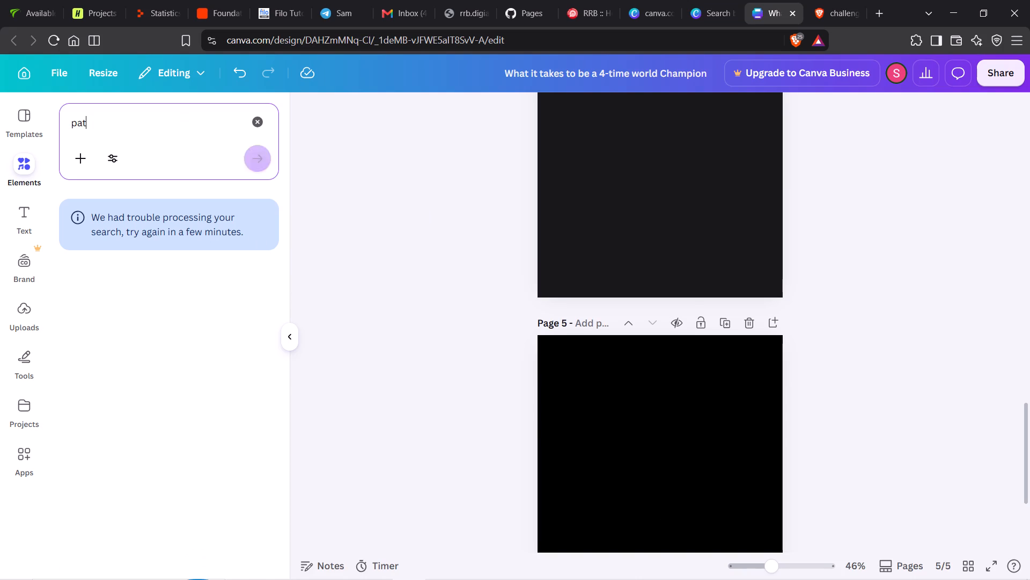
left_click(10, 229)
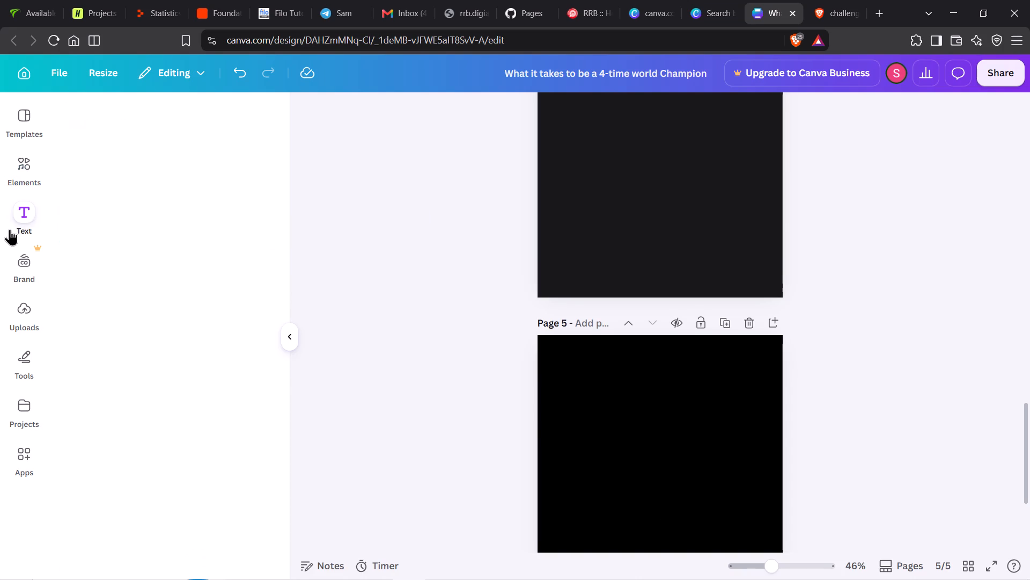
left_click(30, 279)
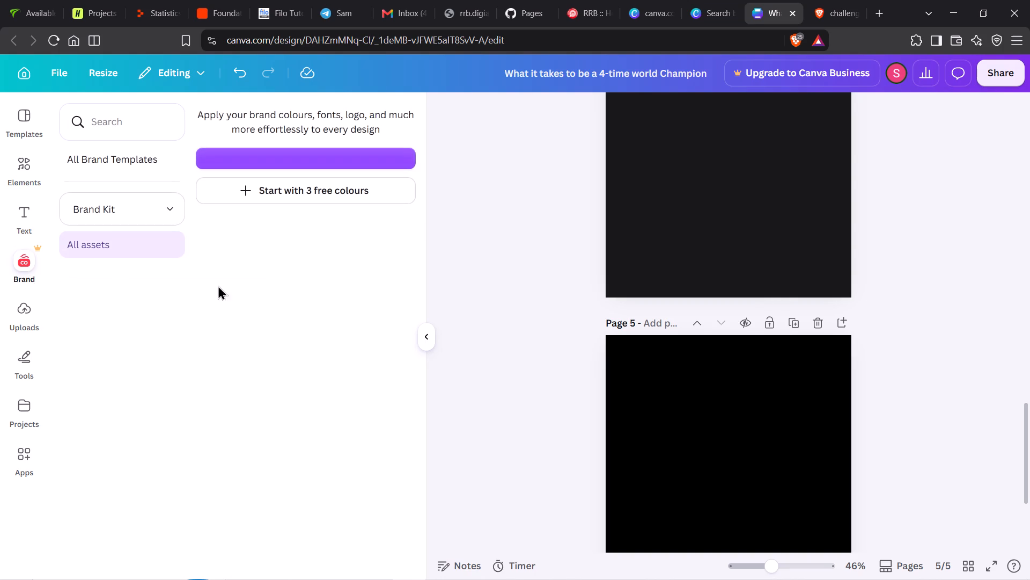
Set page 5's background to a very dark green, #051A0C, starting from the design's existing green.
left_click(731, 413)
scroll(731, 413, "down", 2)
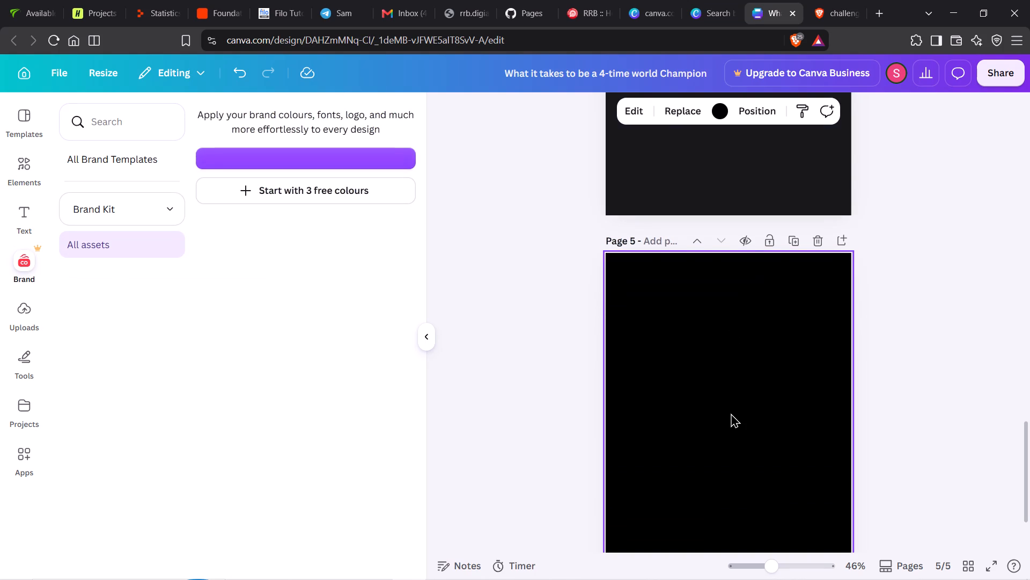
scroll(731, 413, "down", 2)
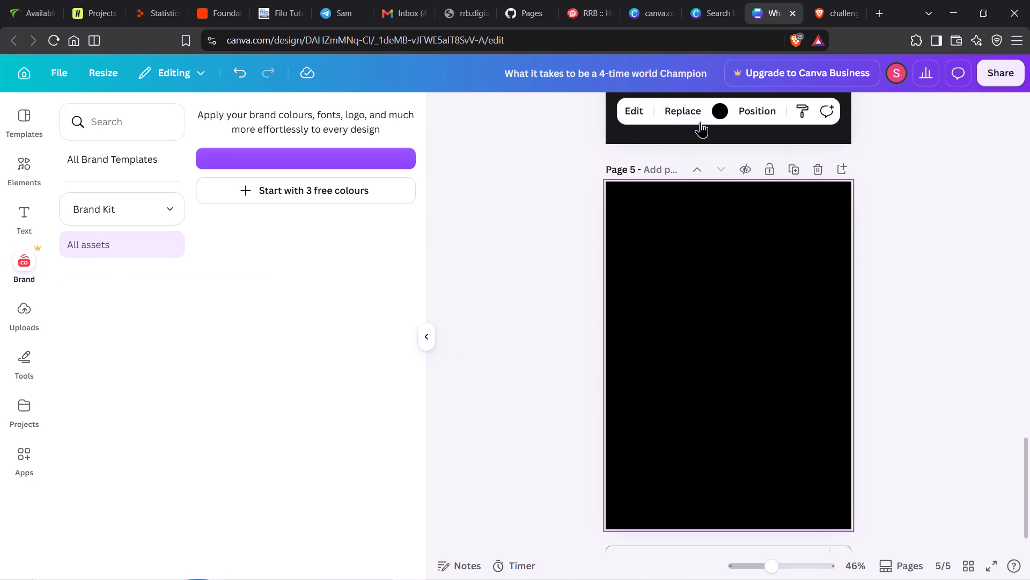
left_click(714, 113)
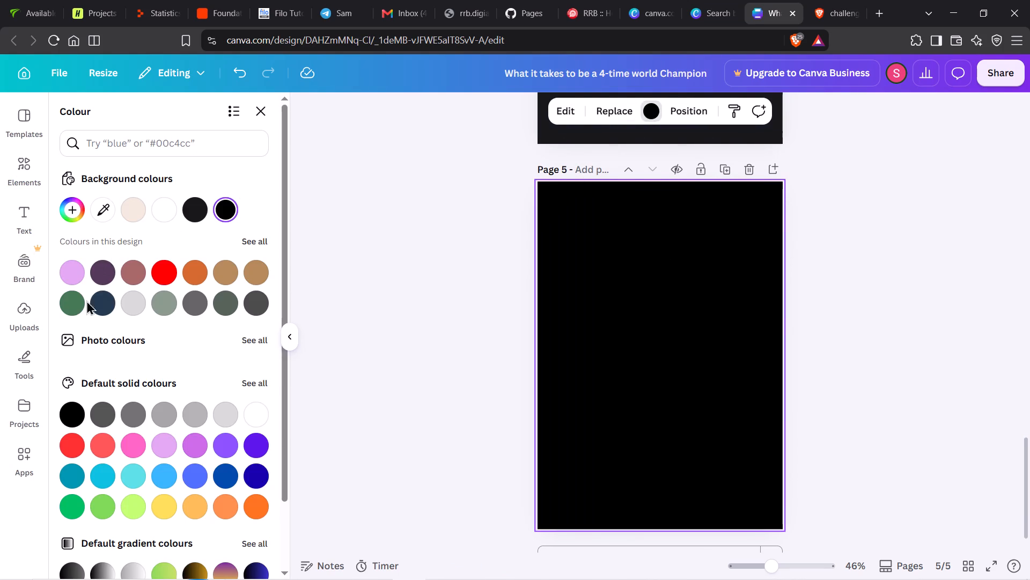
left_click(68, 301)
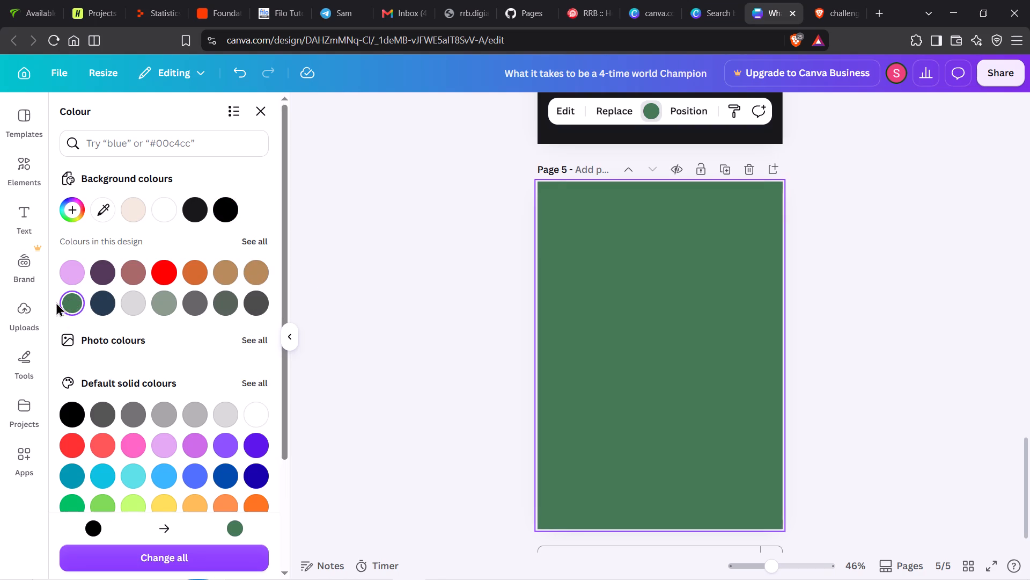
left_click(72, 303)
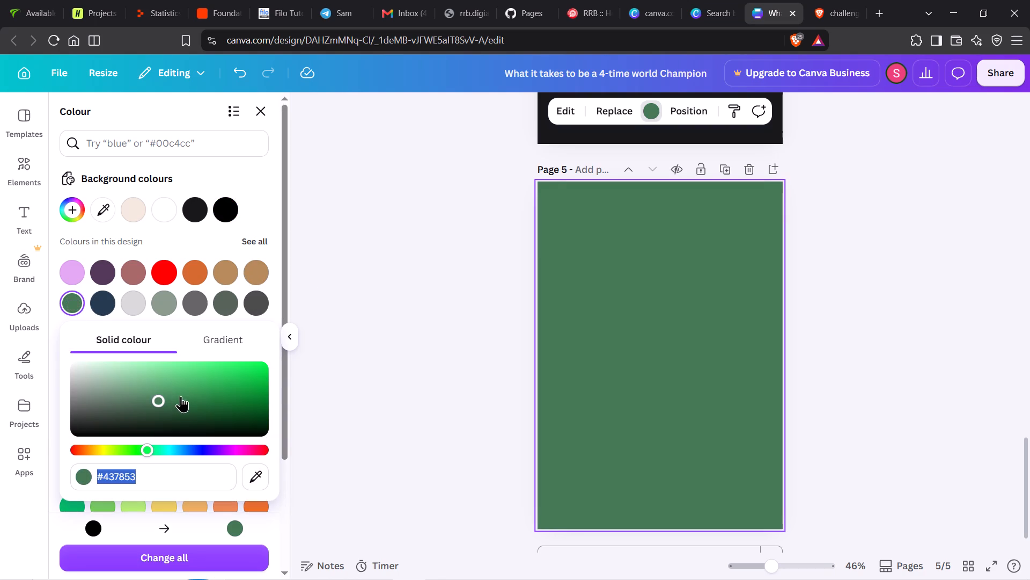
left_click(230, 429)
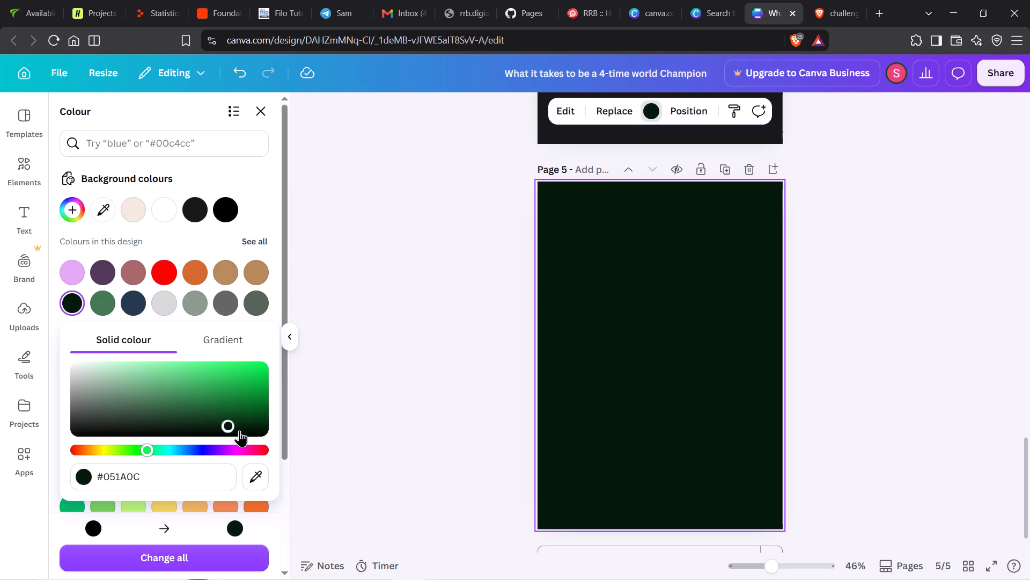
Turn page 5's dark green background into a gradient and add a third gradient colour, green #0A390C.
left_click(212, 340)
scroll(175, 431, "down", 1)
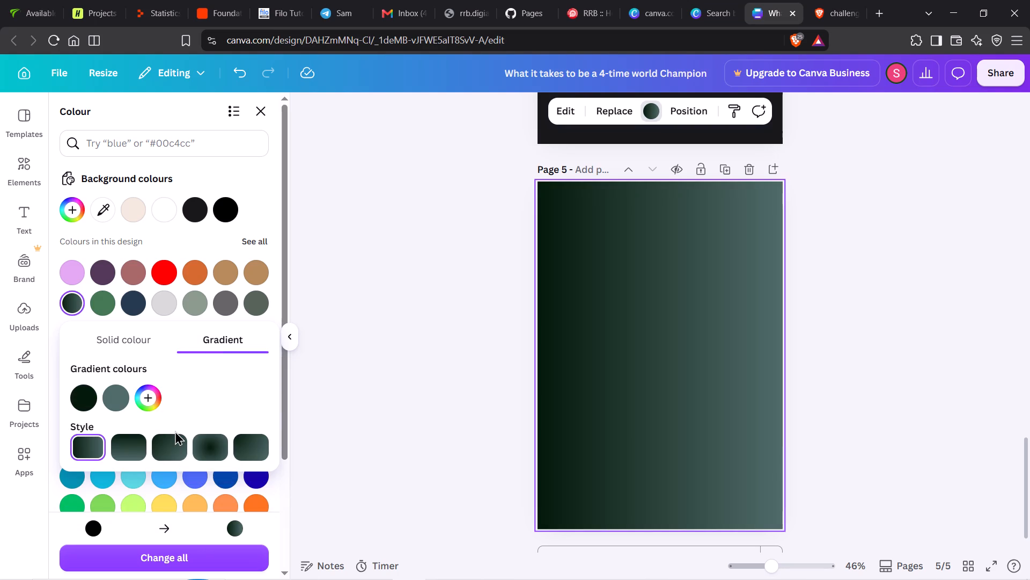
scroll(175, 431, "down", 1)
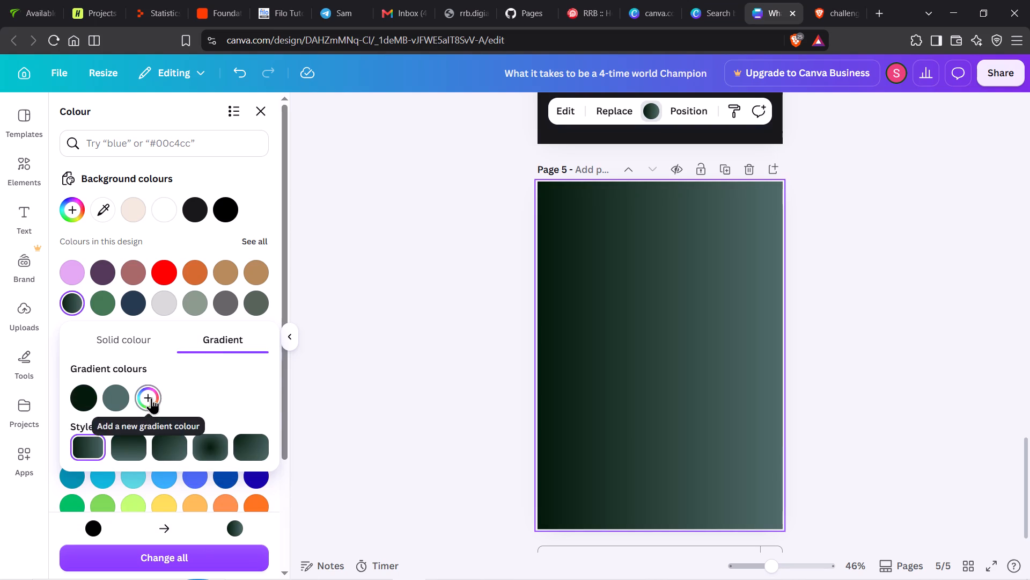
left_click(151, 397)
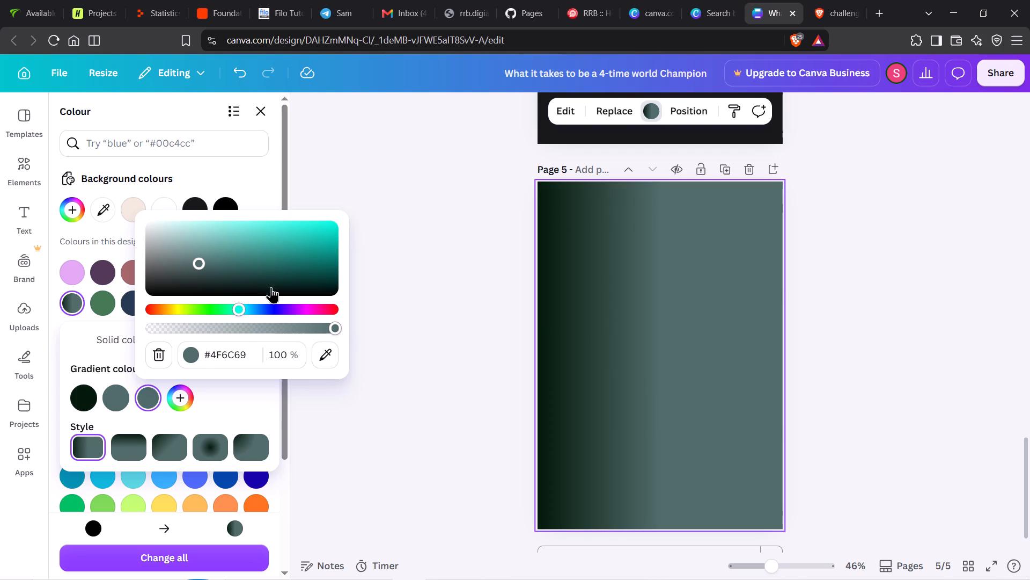
left_click(211, 309)
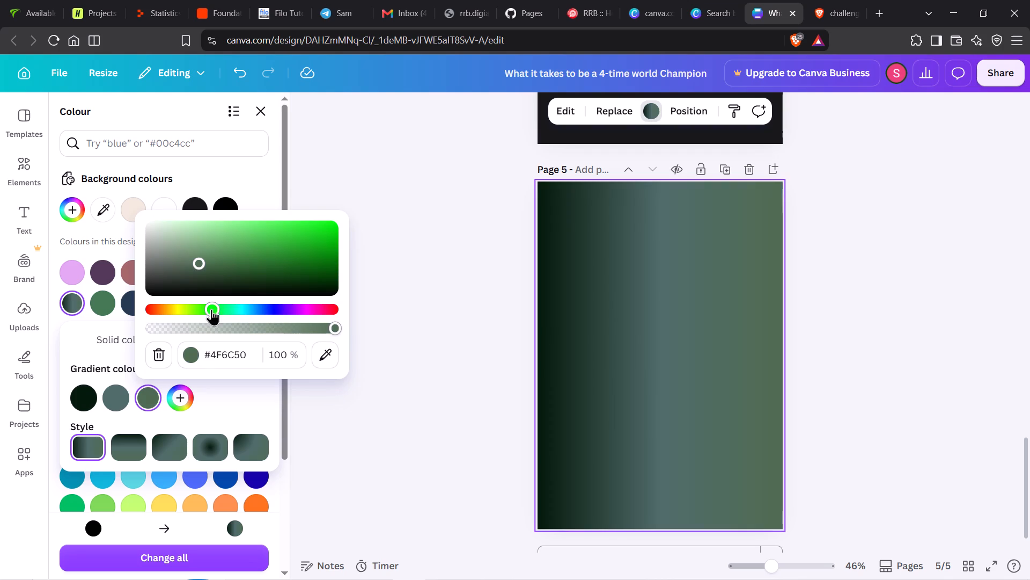
left_click(301, 292)
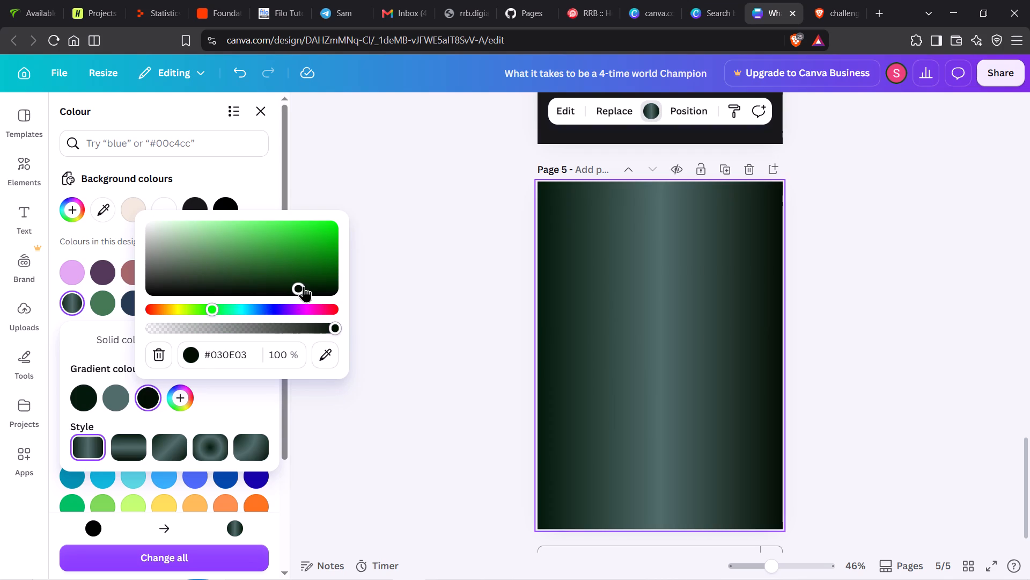
left_click(306, 279)
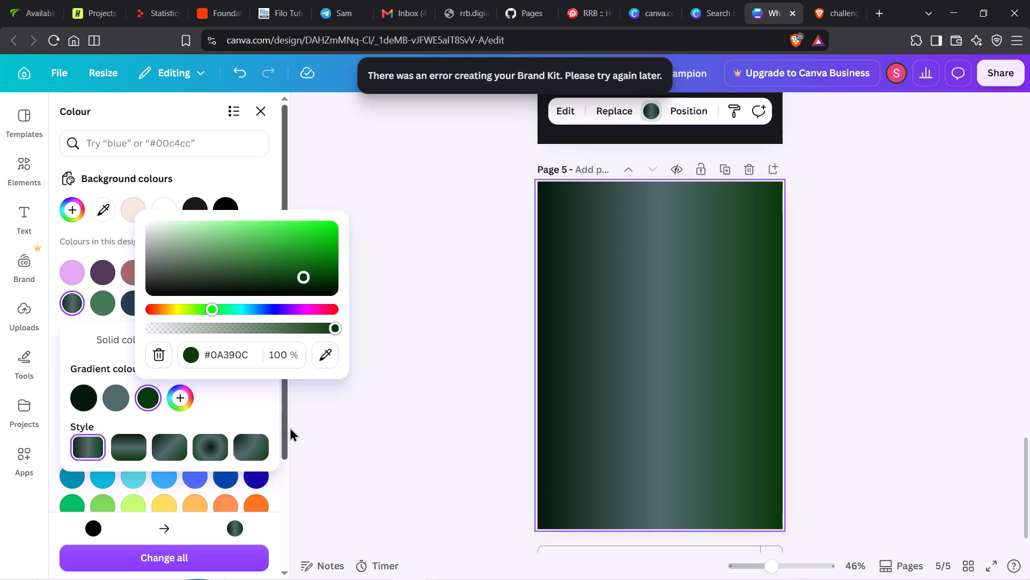
Close the colour settings and search the elements for "pattern" again.
left_click(297, 438)
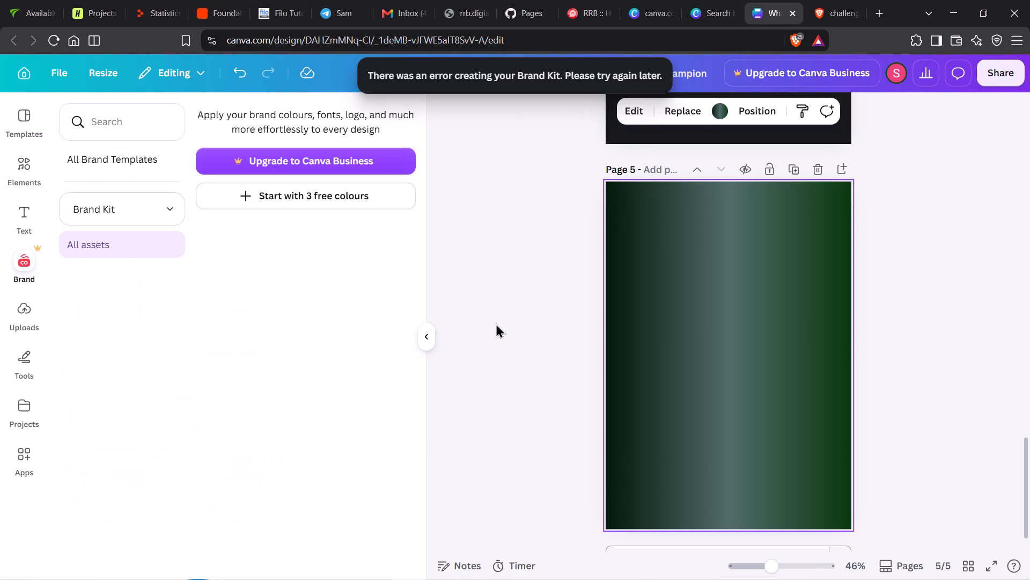
left_click(496, 323)
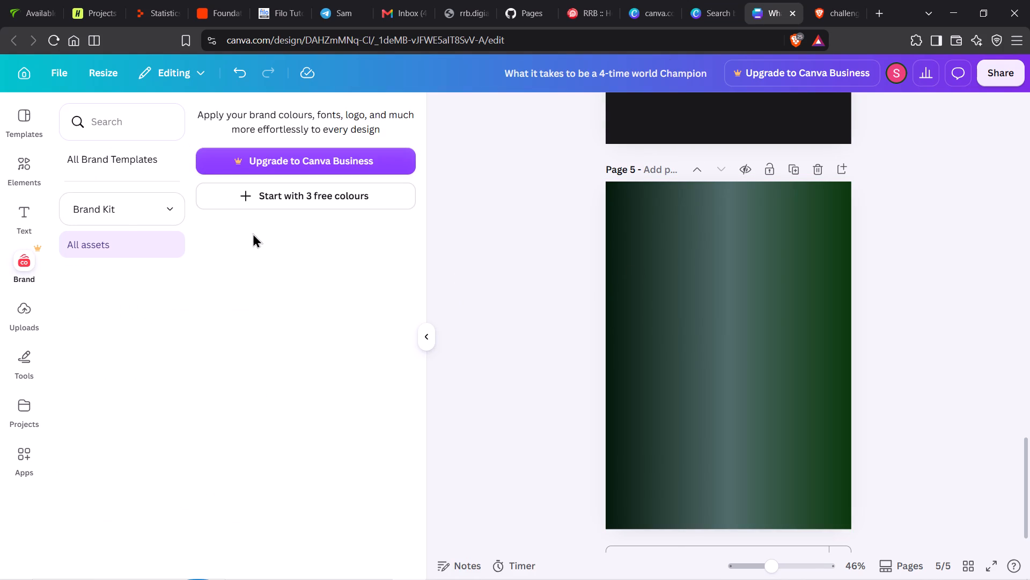
left_click(16, 212)
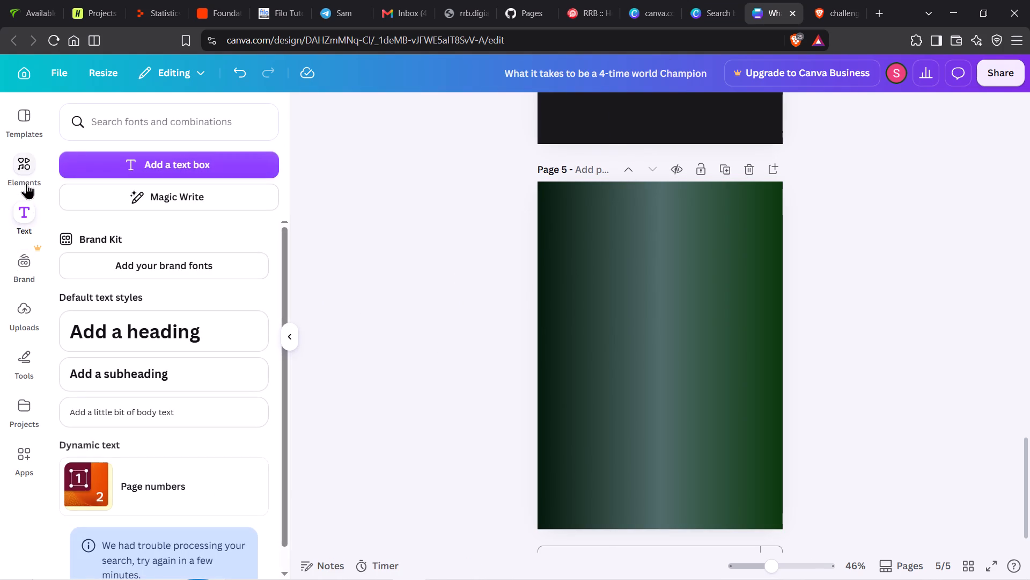
left_click(26, 183)
left_click(142, 118)
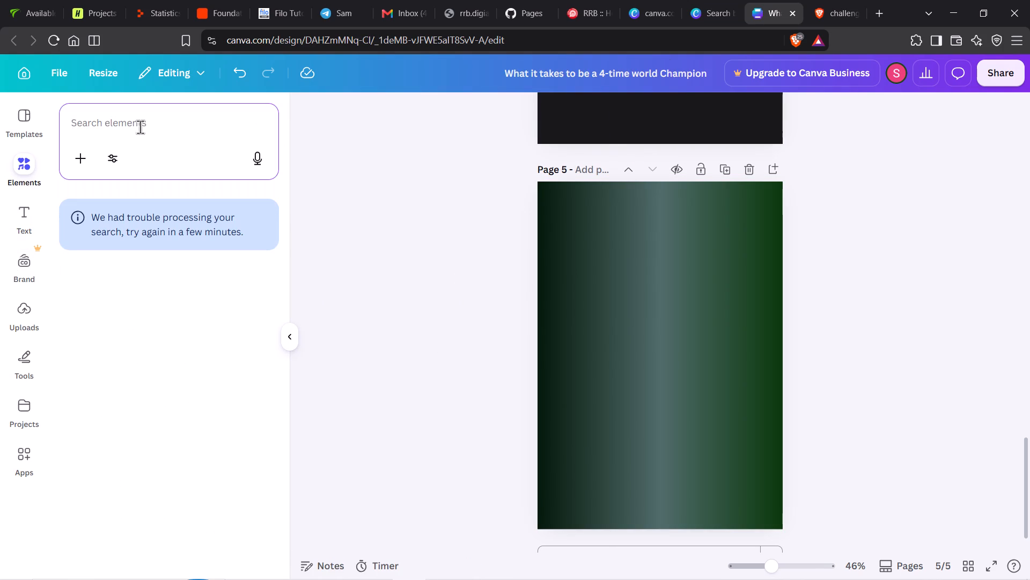
type("pq")
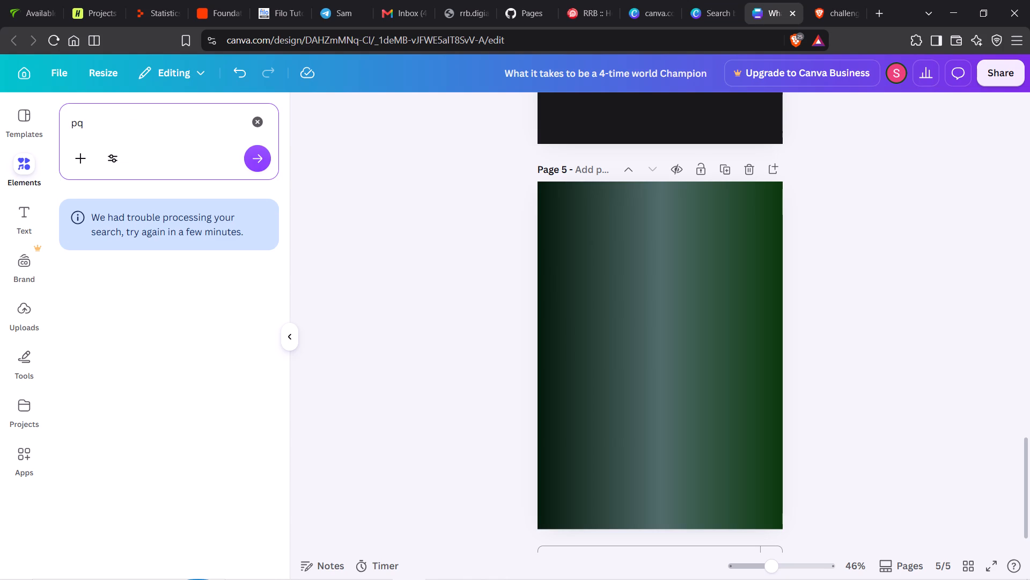
key("BackSpace")
key("a")
type("tter")
key("n")
key("Return")
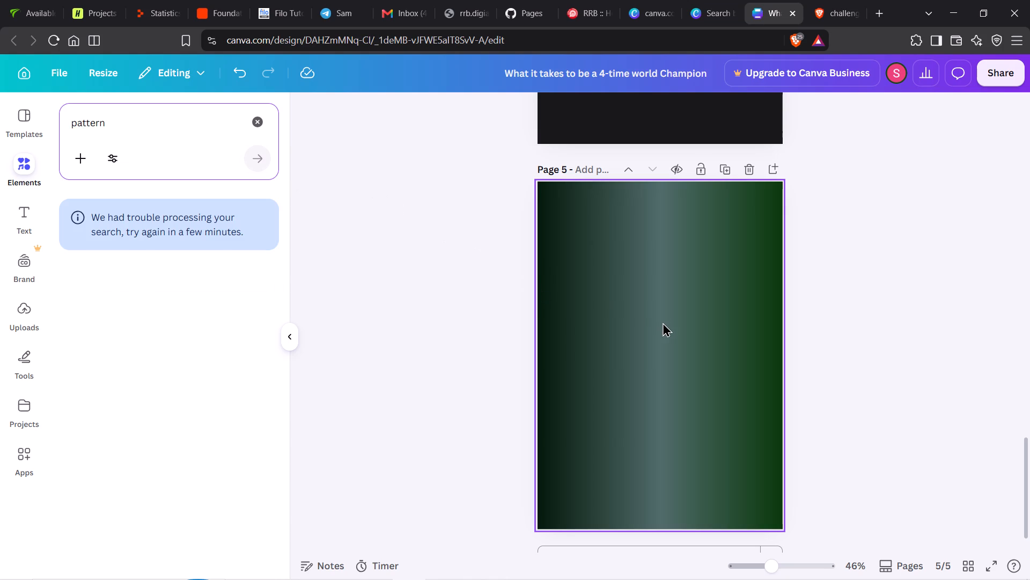
Change page 5's background from the gradient to a solid dark green, #073C19.
left_click(663, 323)
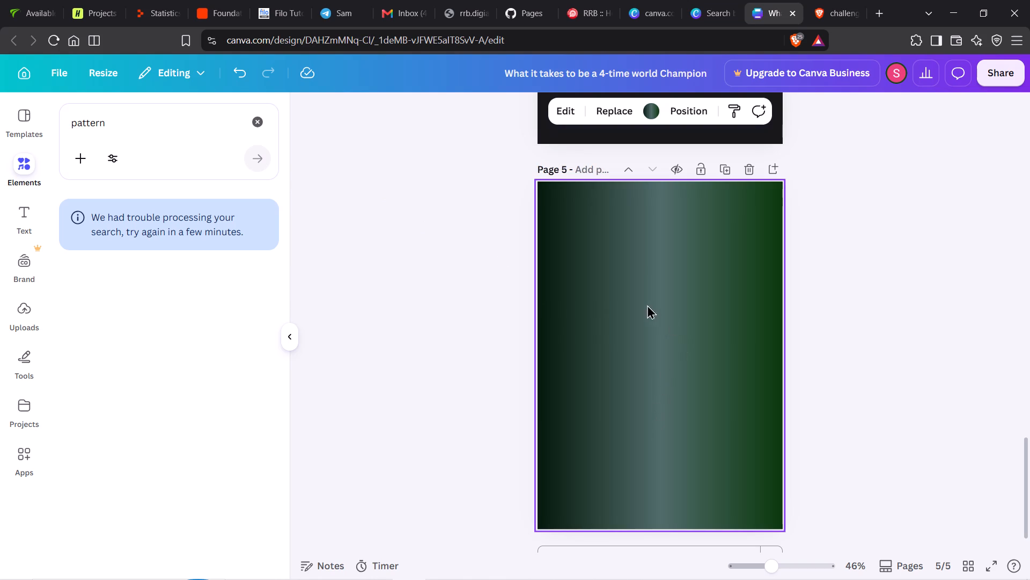
left_click(650, 104)
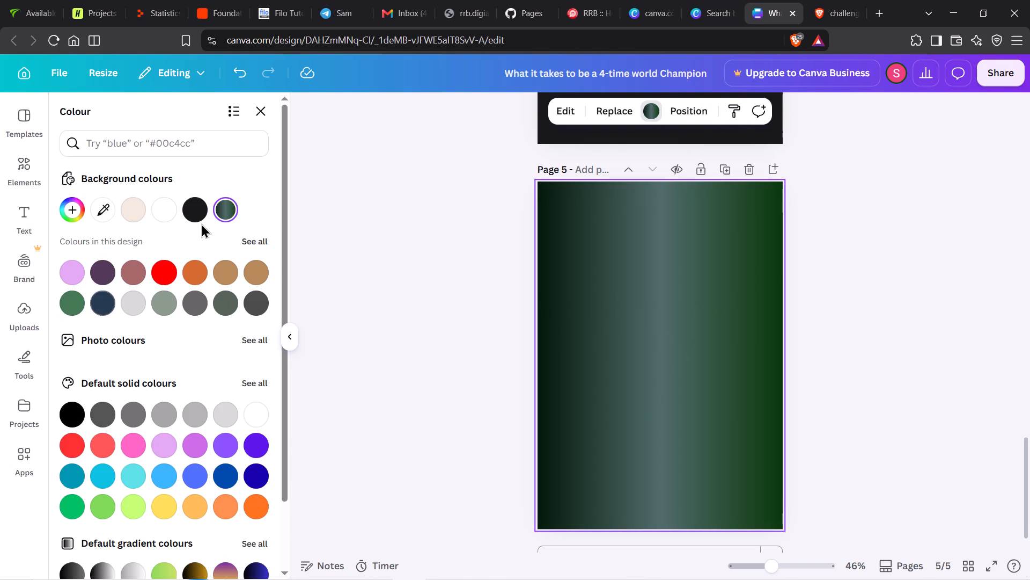
left_click(220, 211)
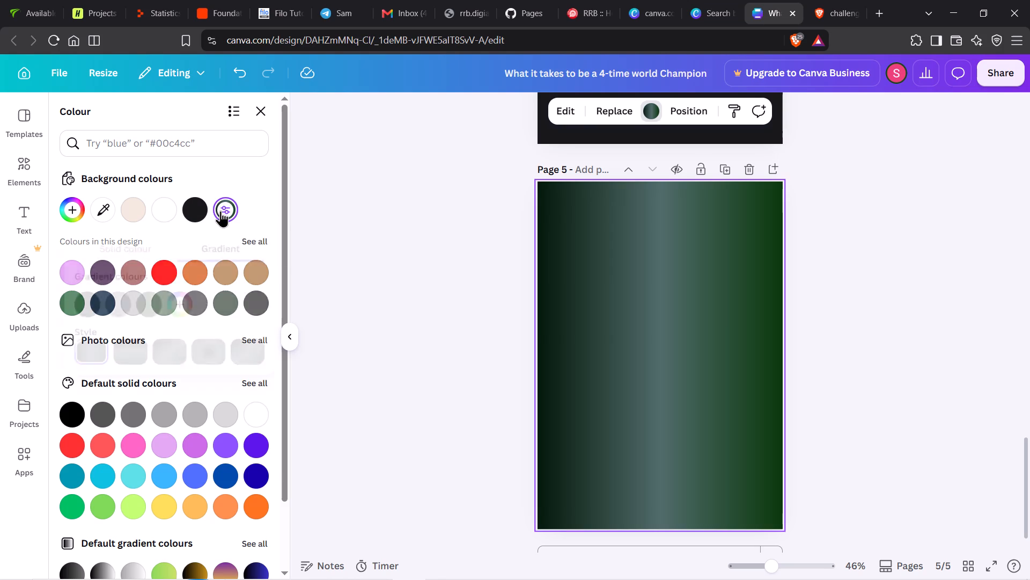
left_click(149, 304)
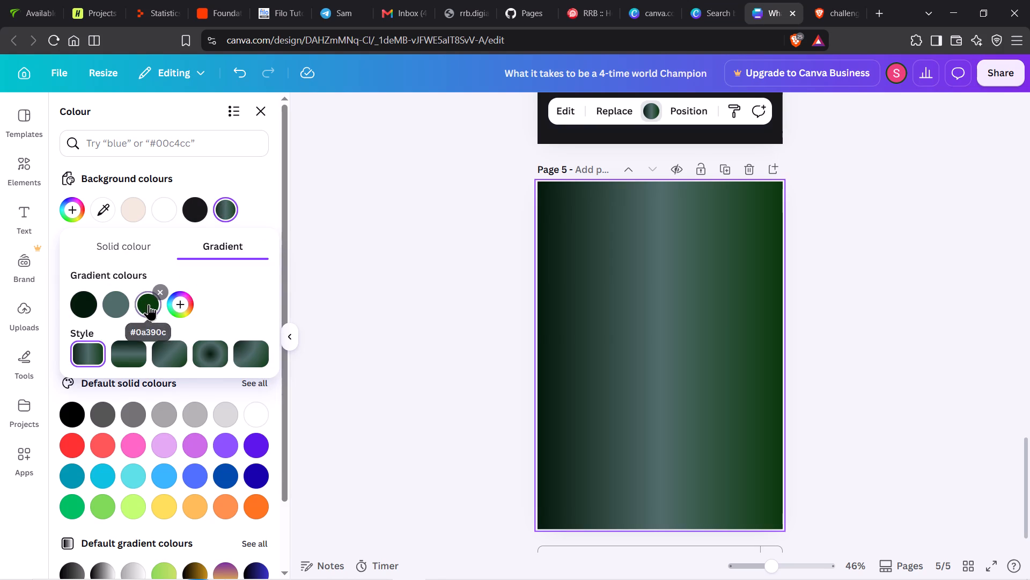
left_click(147, 241)
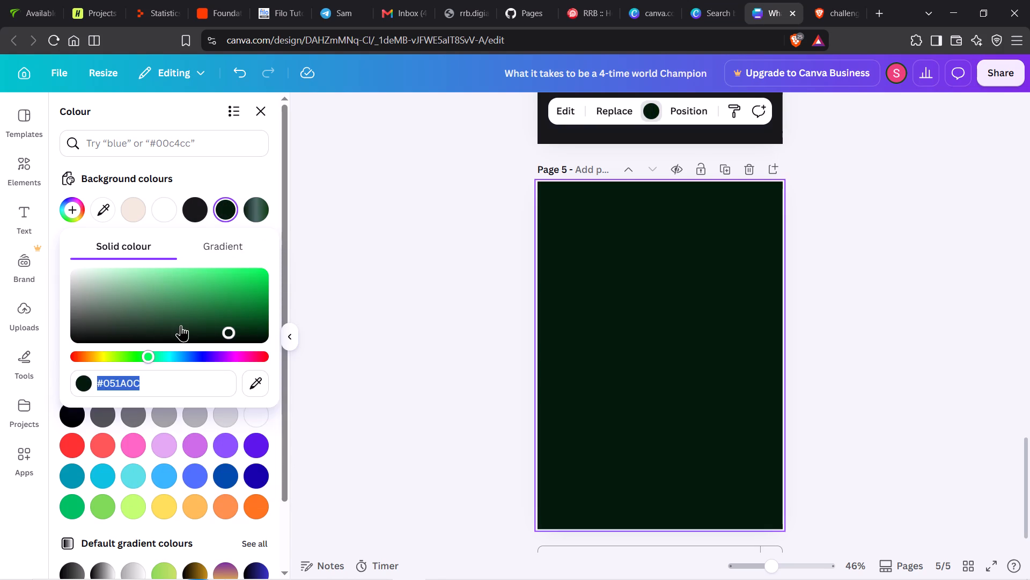
left_click(230, 318)
left_click(245, 326)
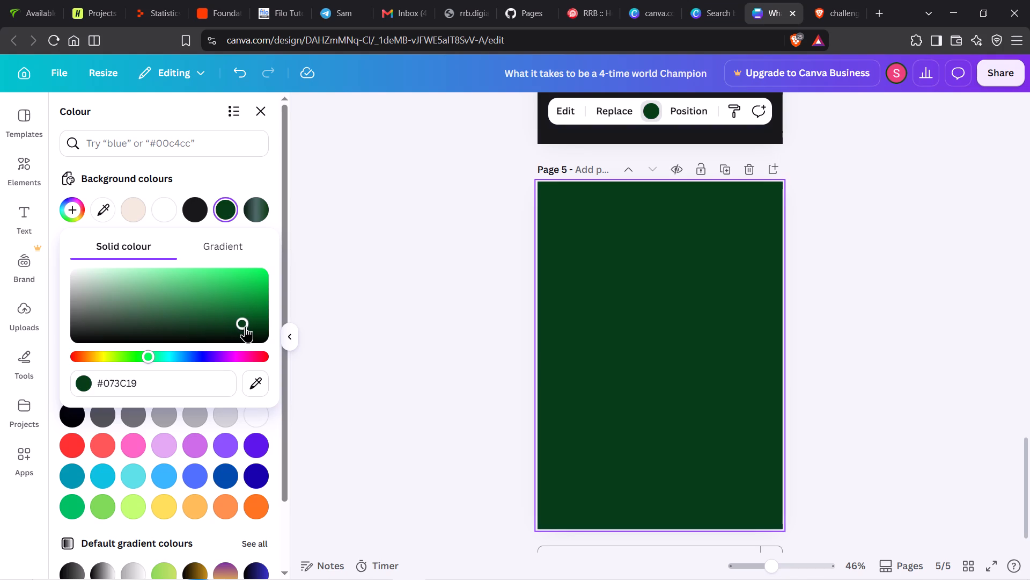
left_click(347, 350)
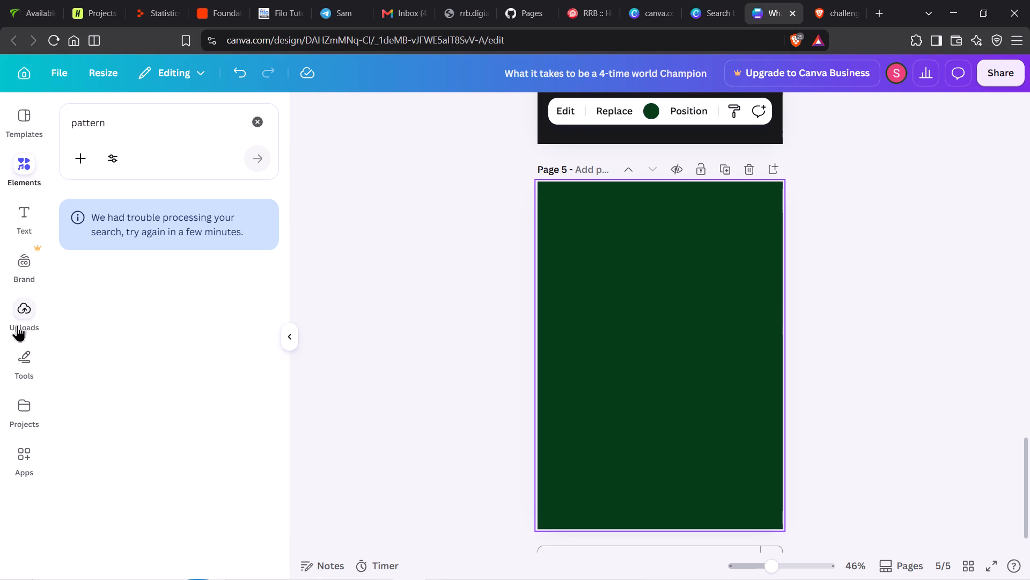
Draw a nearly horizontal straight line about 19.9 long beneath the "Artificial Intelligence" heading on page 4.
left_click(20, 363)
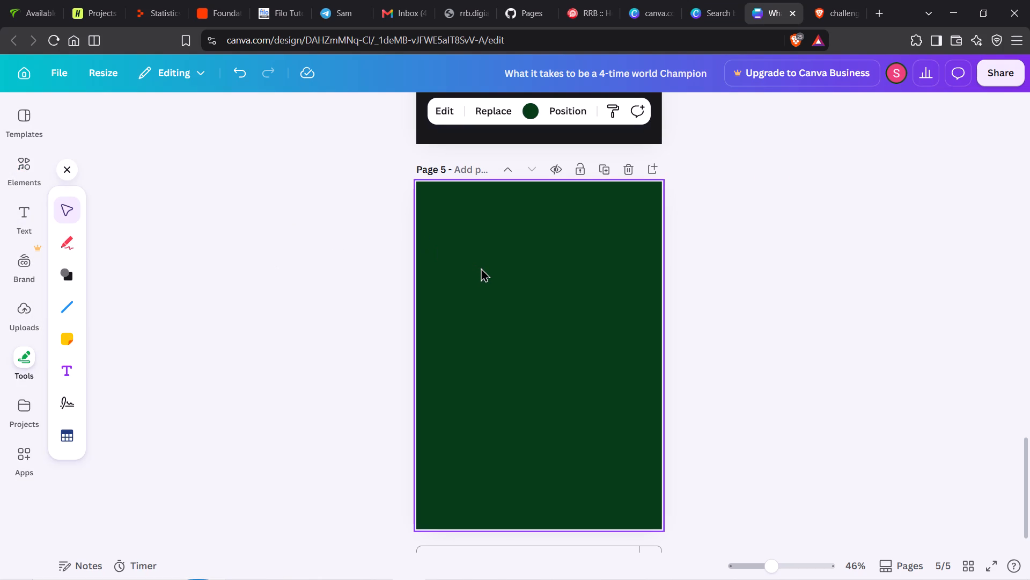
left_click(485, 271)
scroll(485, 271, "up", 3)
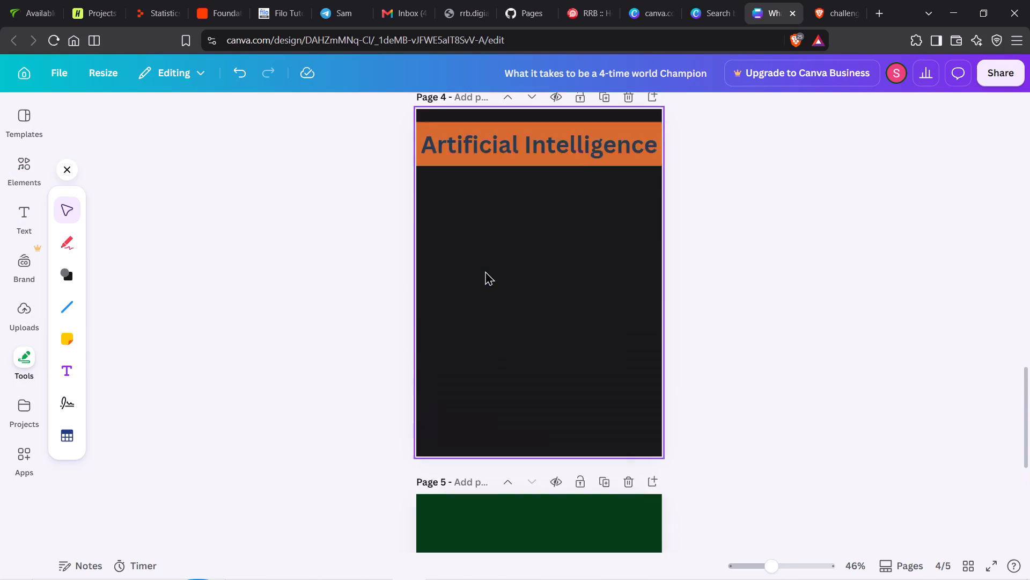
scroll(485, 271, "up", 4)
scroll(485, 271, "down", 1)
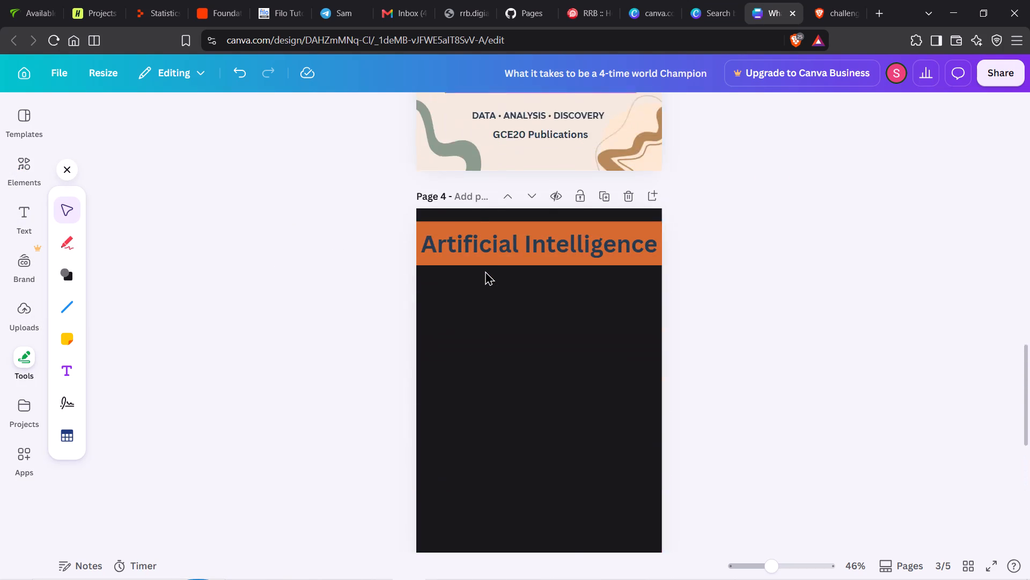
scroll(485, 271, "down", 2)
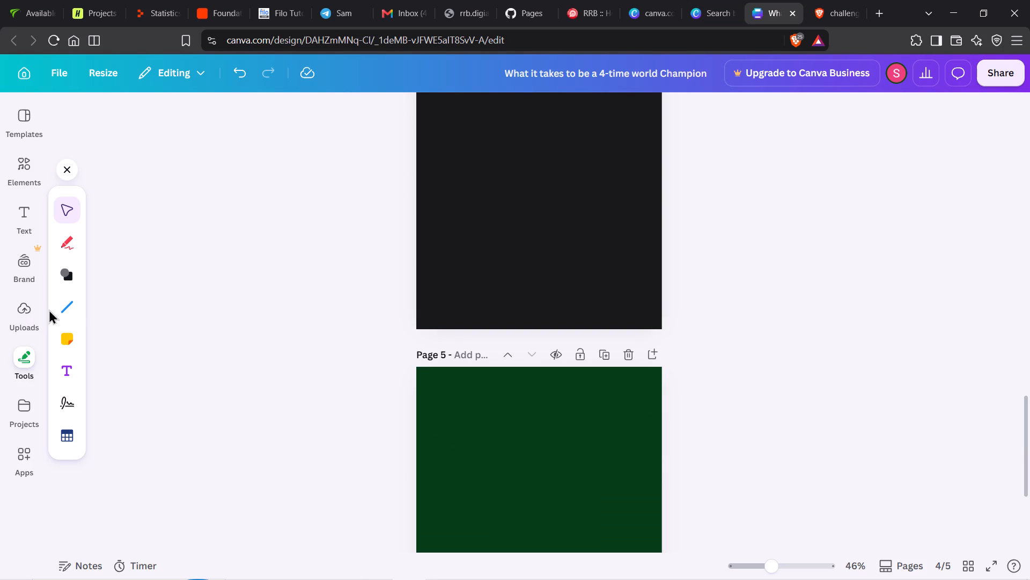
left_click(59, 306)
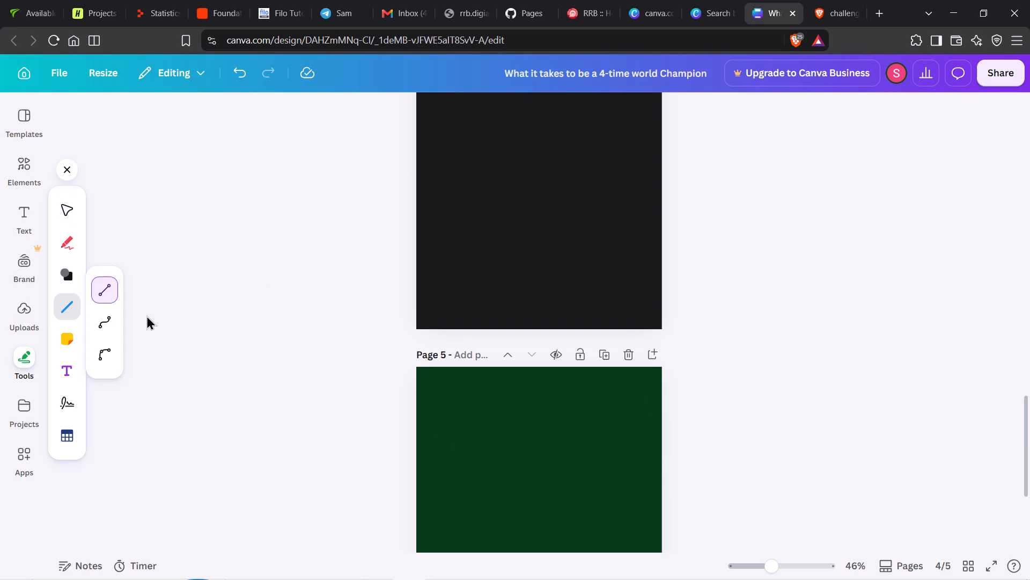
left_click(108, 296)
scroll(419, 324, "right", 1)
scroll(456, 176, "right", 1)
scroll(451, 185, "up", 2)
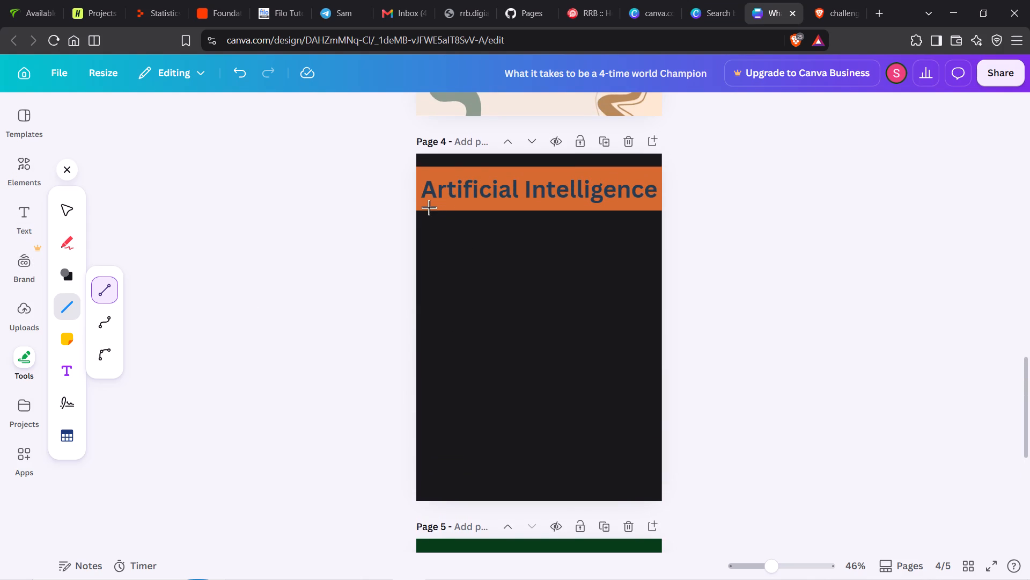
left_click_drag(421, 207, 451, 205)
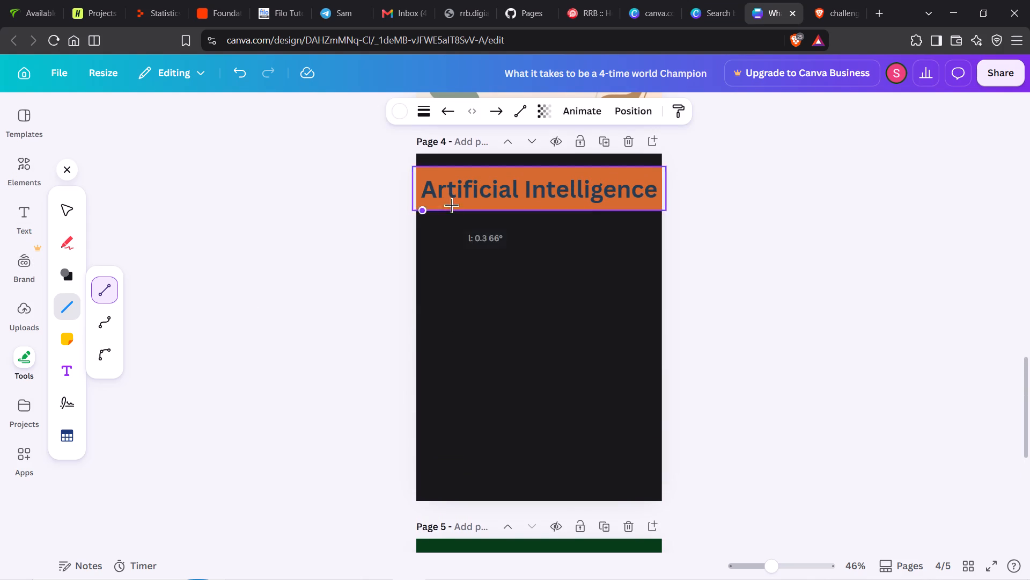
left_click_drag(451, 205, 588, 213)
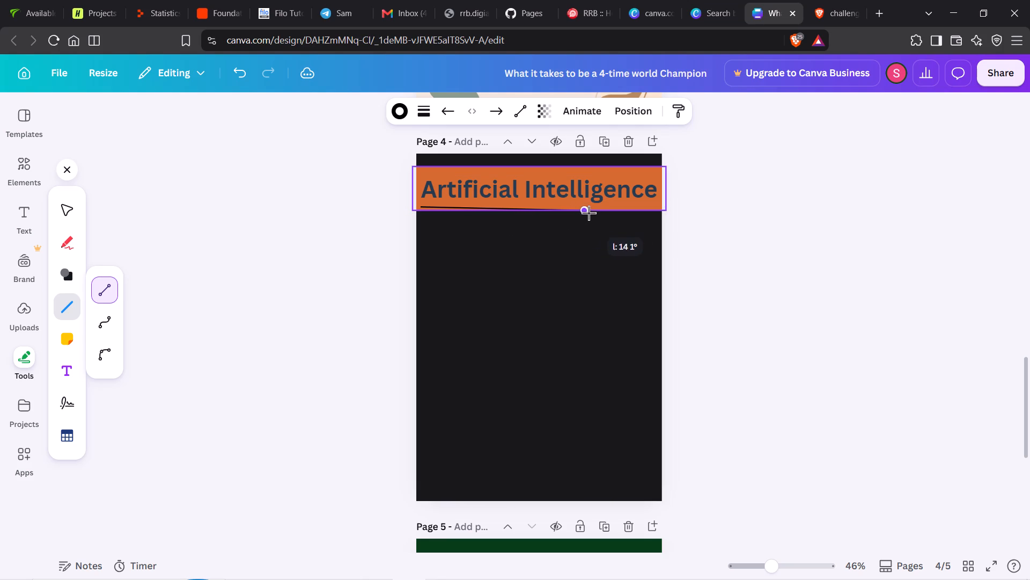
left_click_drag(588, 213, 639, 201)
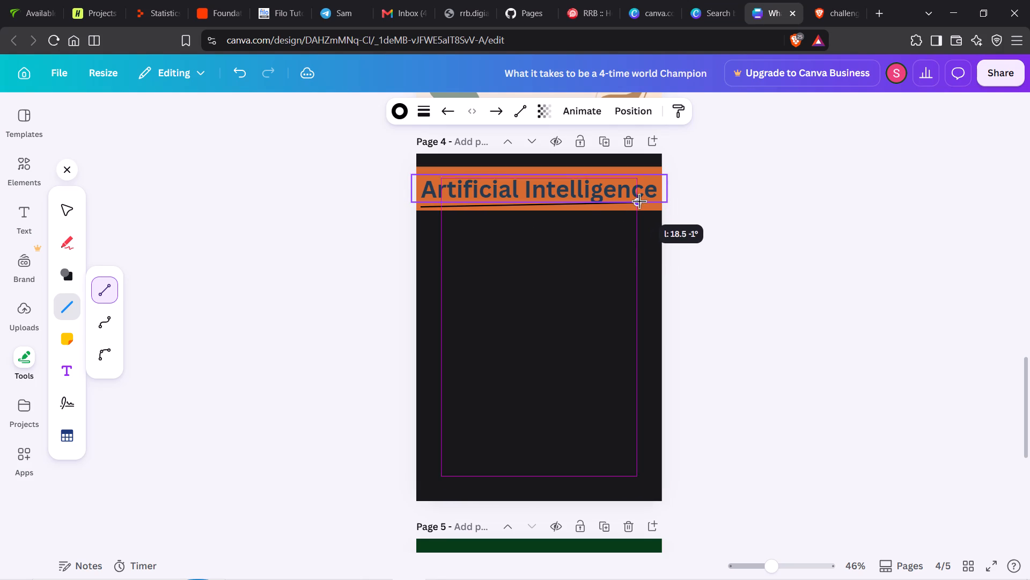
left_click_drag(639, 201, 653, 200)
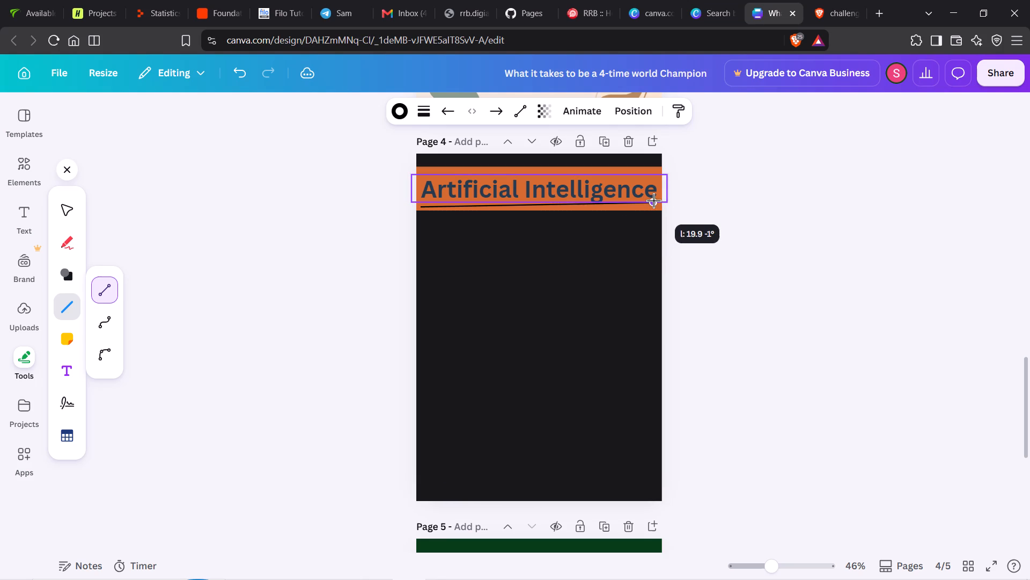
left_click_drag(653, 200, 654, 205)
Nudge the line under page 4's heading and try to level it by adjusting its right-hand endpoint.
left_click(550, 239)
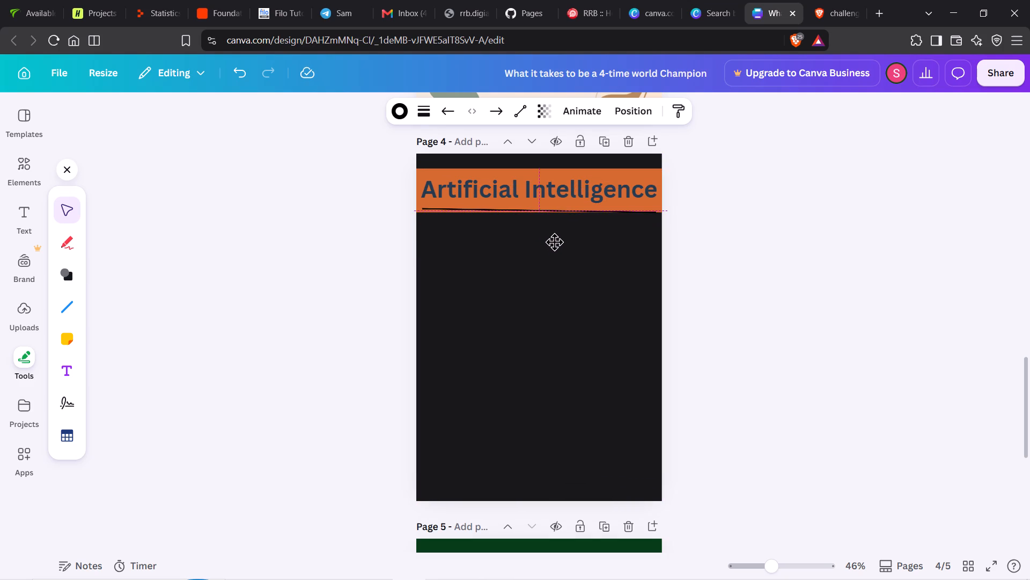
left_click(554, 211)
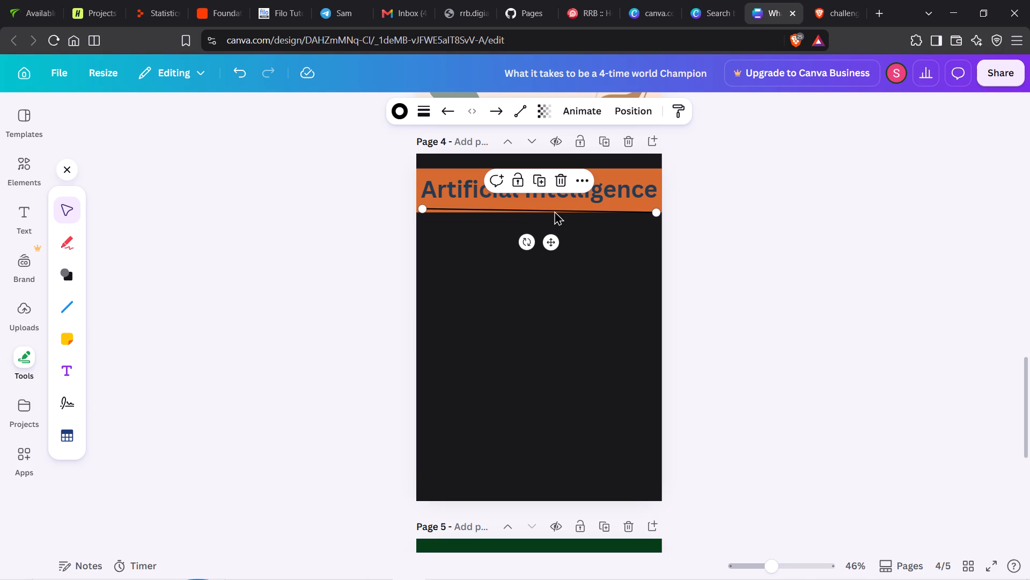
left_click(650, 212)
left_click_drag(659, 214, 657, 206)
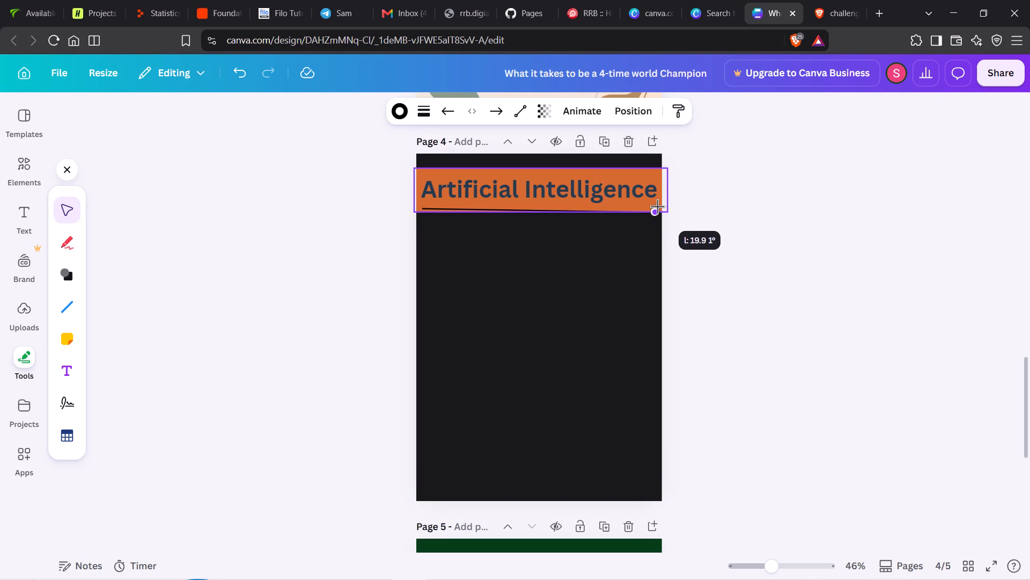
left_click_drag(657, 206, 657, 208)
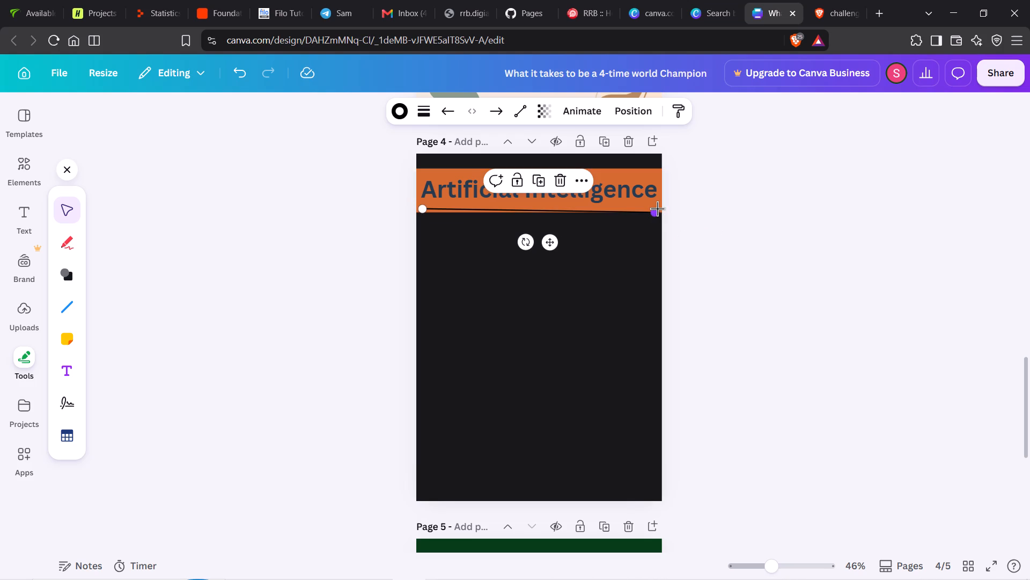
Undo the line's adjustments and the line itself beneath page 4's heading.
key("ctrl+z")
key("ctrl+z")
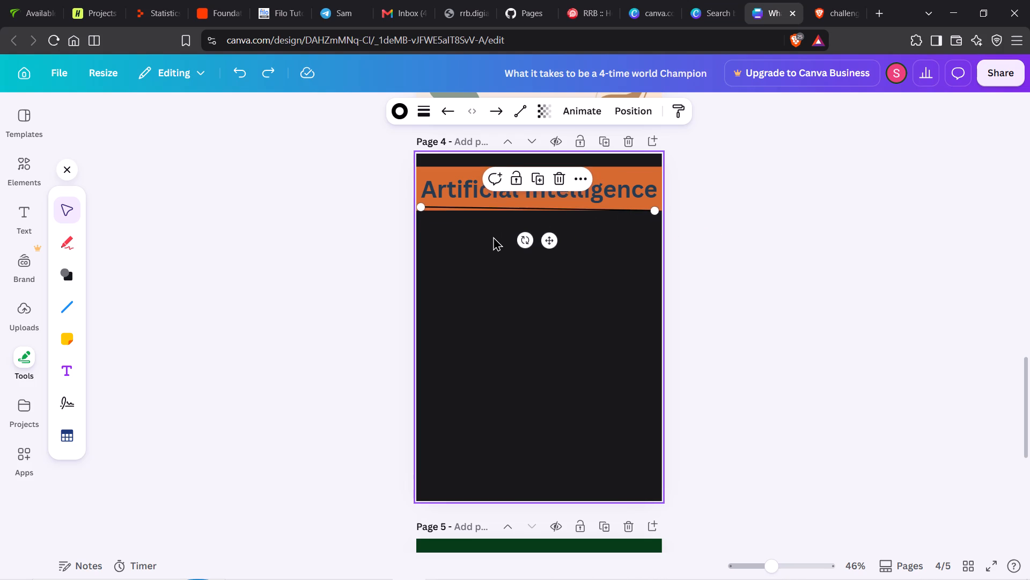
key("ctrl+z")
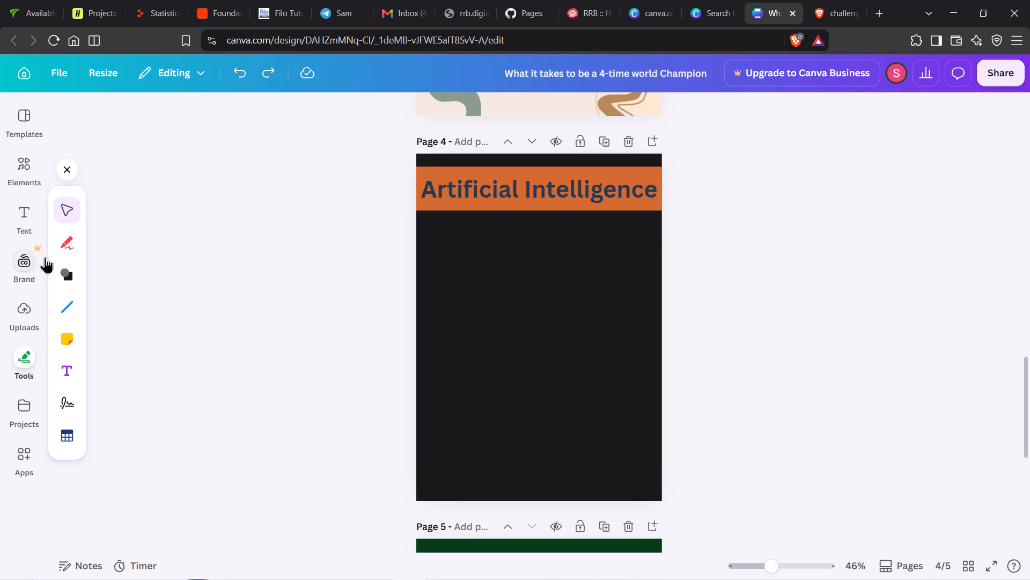
Draw a level straight line about 17.3 long across the blank area of page 4, below the "Artificial Intelligence" heading.
left_click(72, 301)
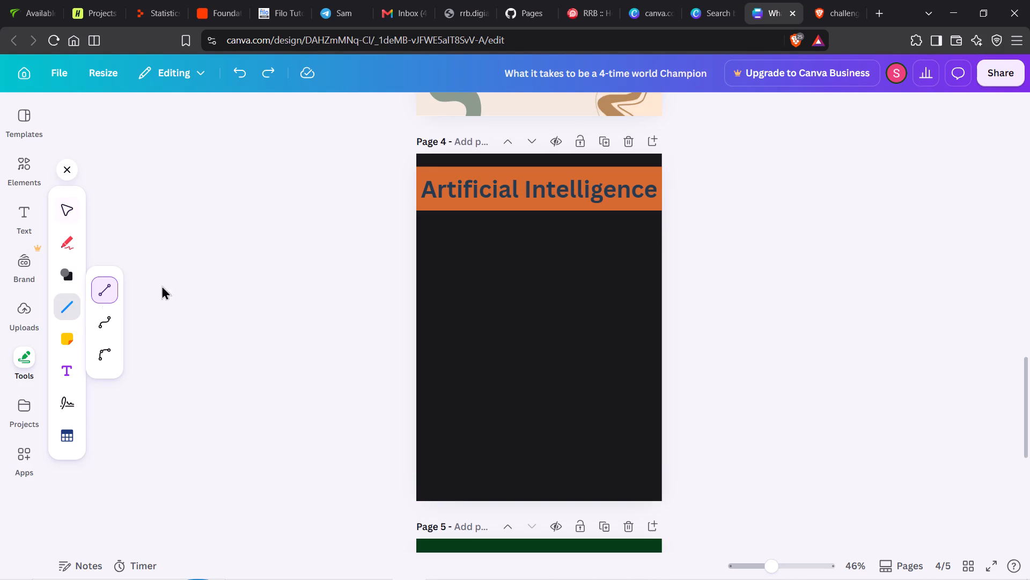
left_click(107, 287)
left_click_drag(352, 254, 364, 356)
left_click_drag(430, 312, 632, 306)
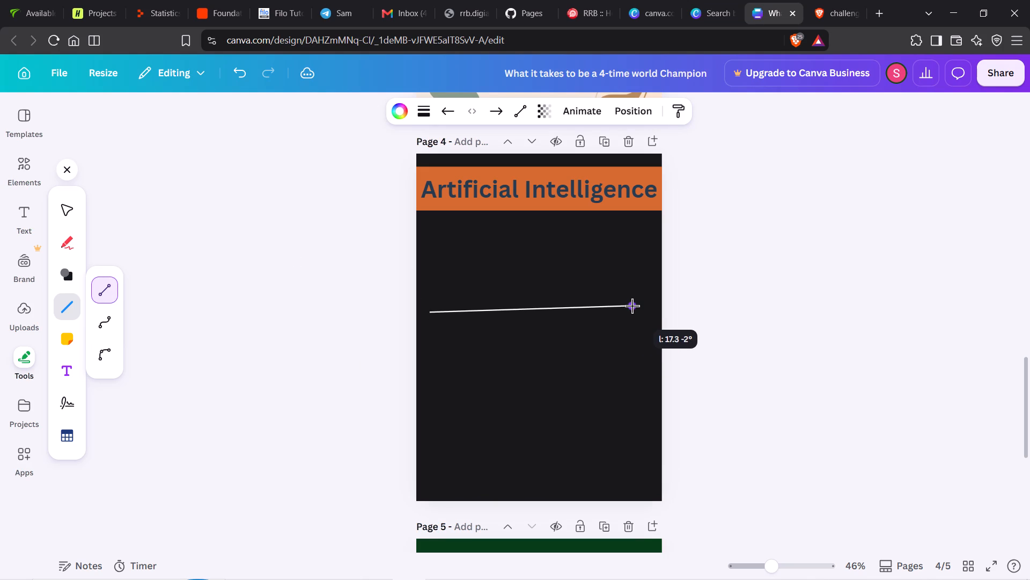
left_click_drag(632, 306, 633, 309)
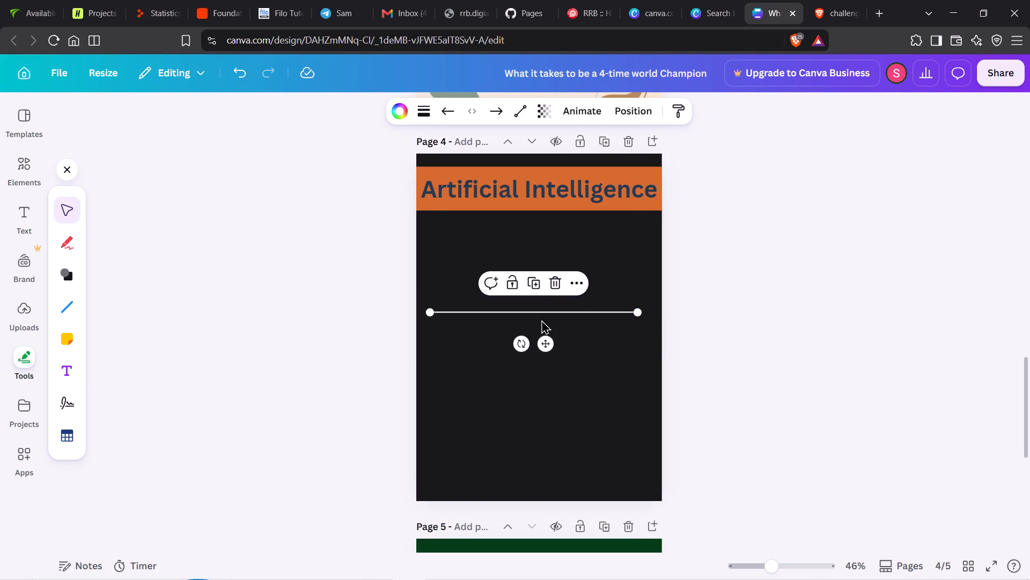
Move the line up directly beneath the "Artificial Intelligence" heading and extend both ends to span the heading's width.
left_click_drag(546, 347, 547, 338)
left_click_drag(547, 338, 552, 238)
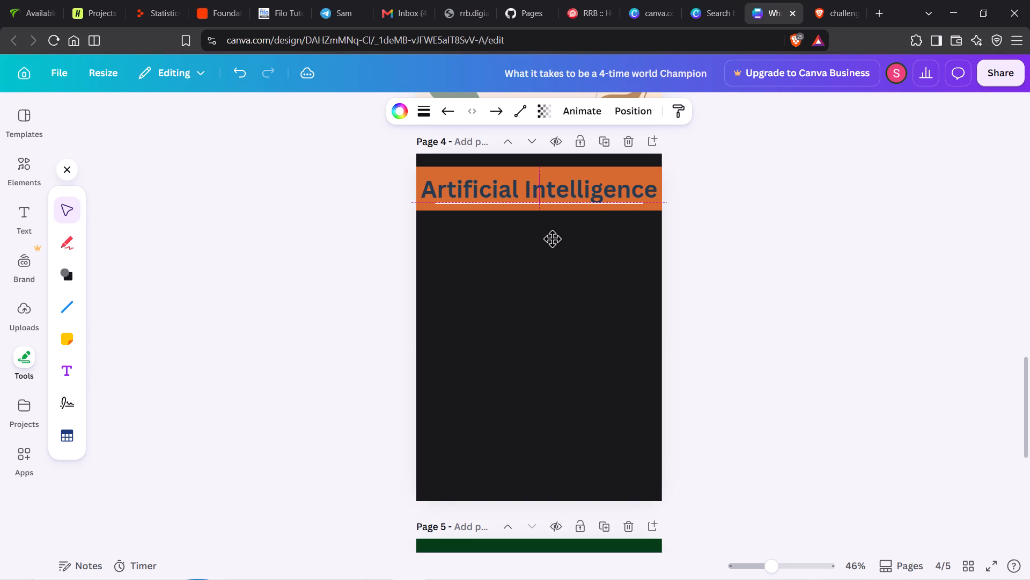
left_click_drag(552, 238, 550, 238)
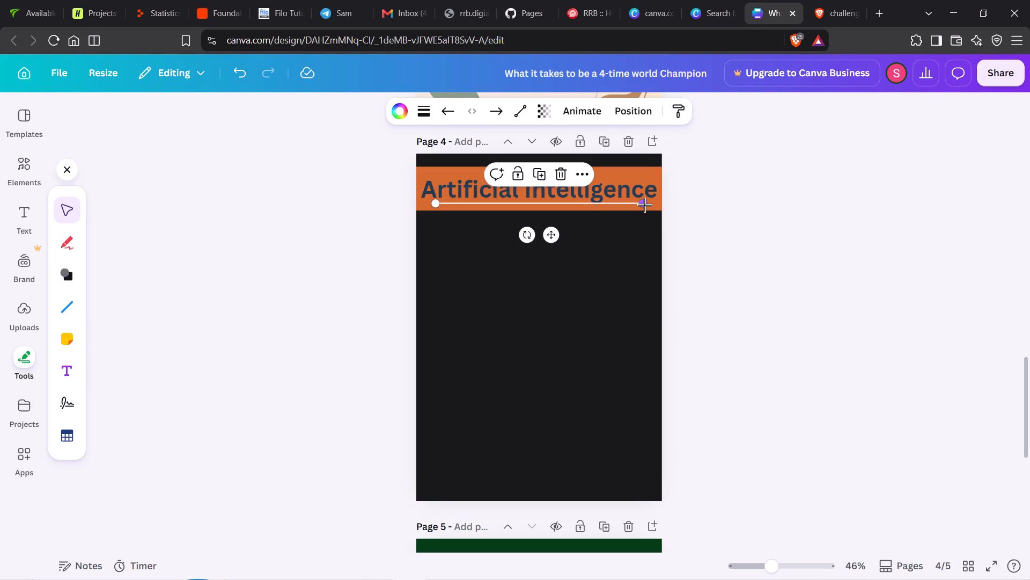
left_click_drag(644, 205, 654, 204)
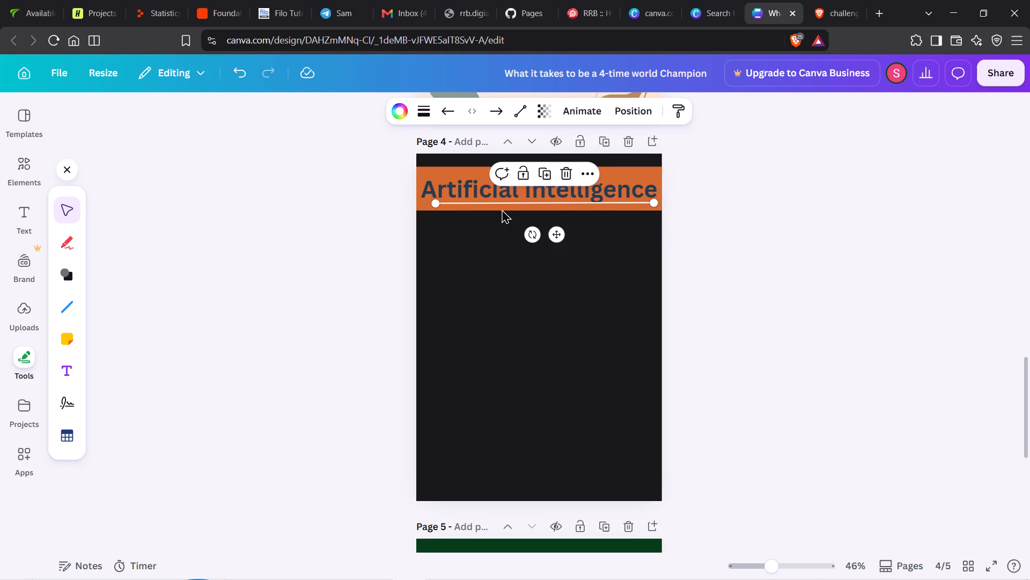
left_click_drag(436, 200, 423, 200)
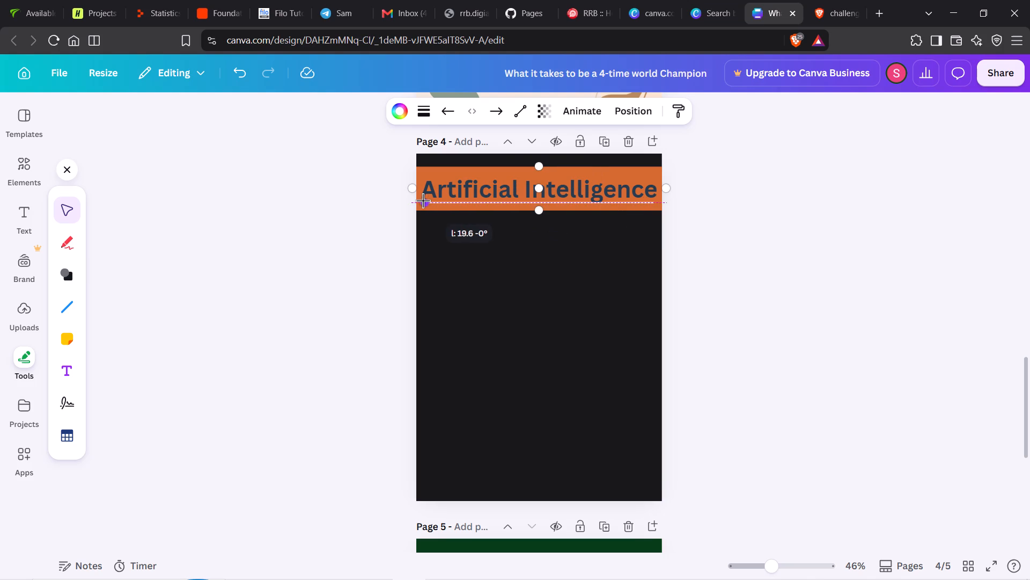
left_click_drag(423, 200, 421, 200)
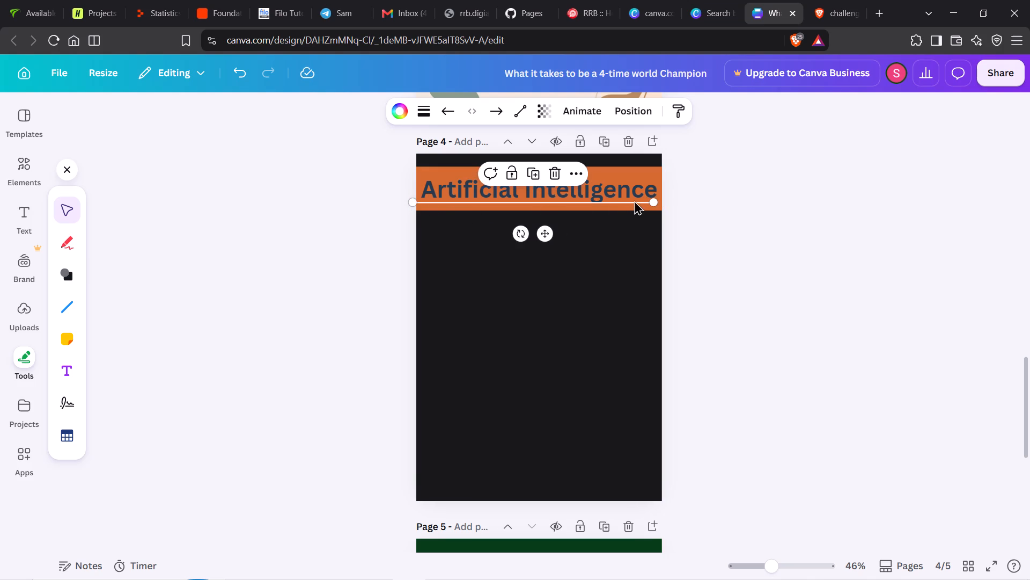
left_click_drag(655, 200, 661, 200)
left_click(787, 233)
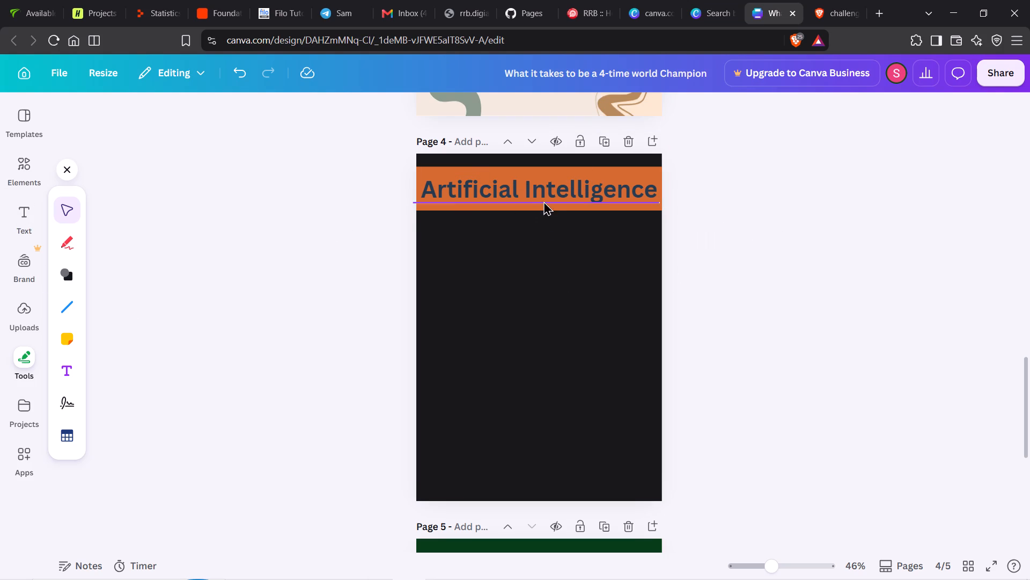
Reduce the font size of page 4's "Artificial Intelligence" heading by two points.
left_click(553, 188)
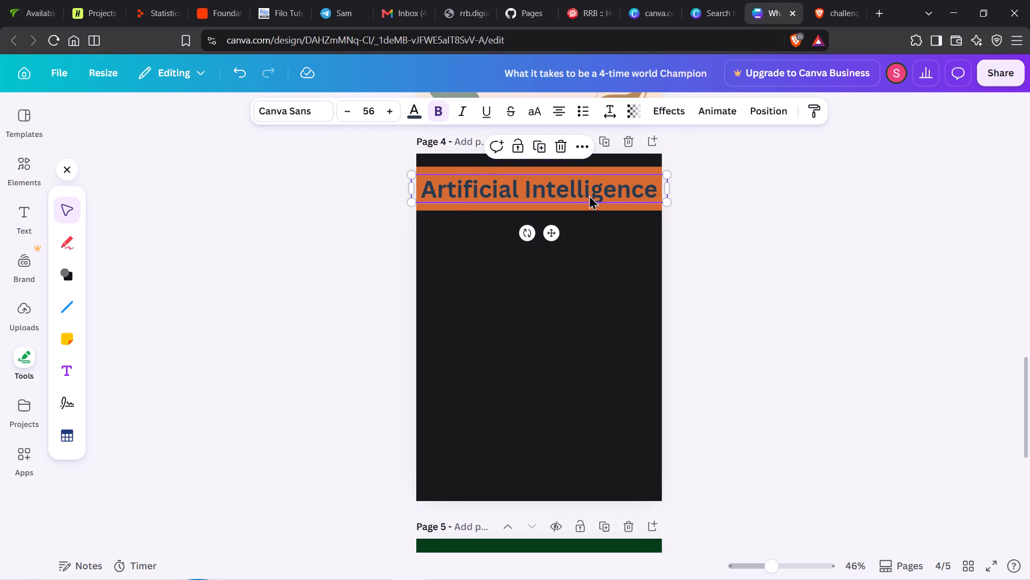
left_click(348, 107)
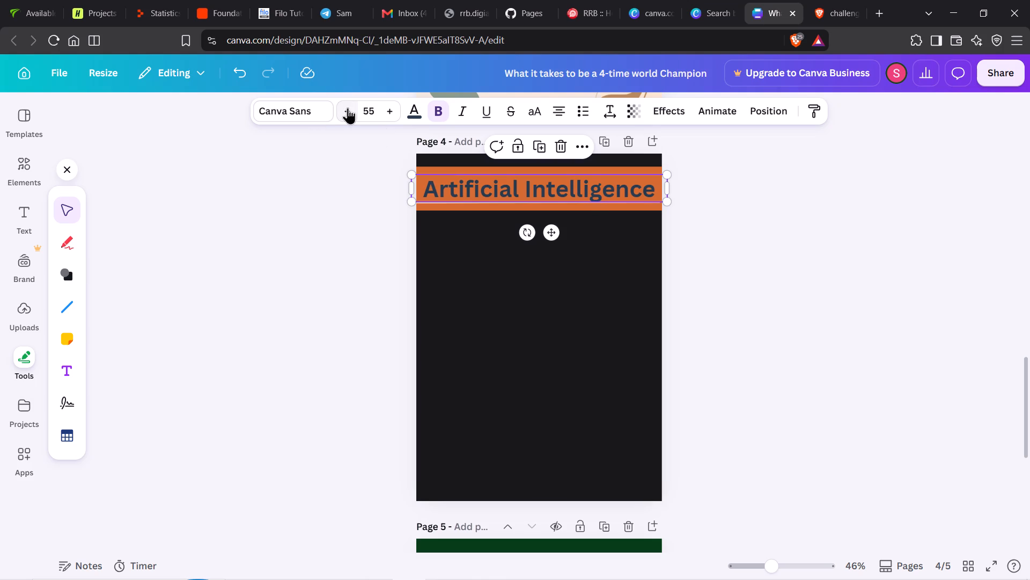
left_click(348, 107)
left_click(384, 187)
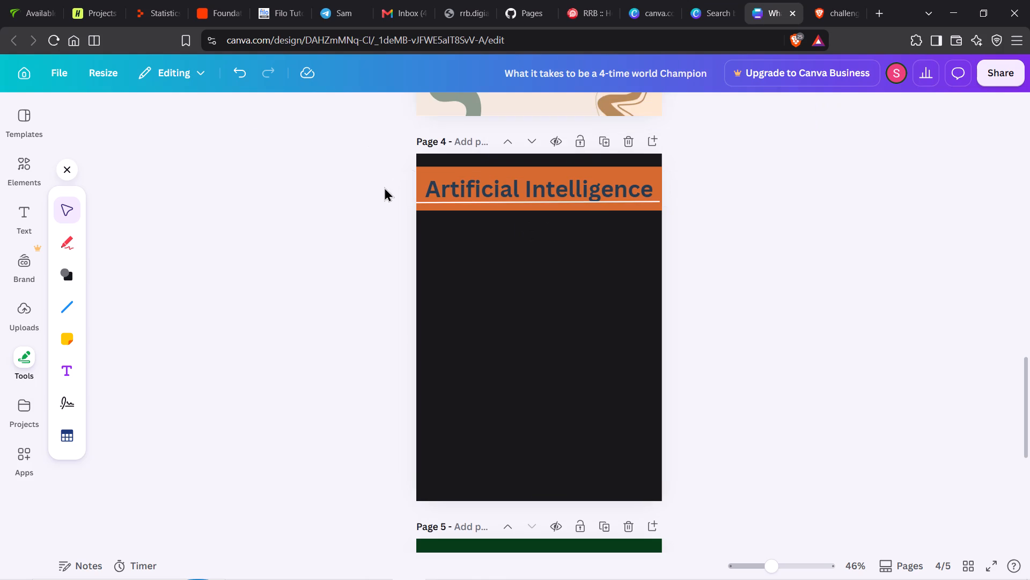
Shorten both ends of the underline on page 4 to match the heading text's width, keeping the line level.
left_click(531, 200)
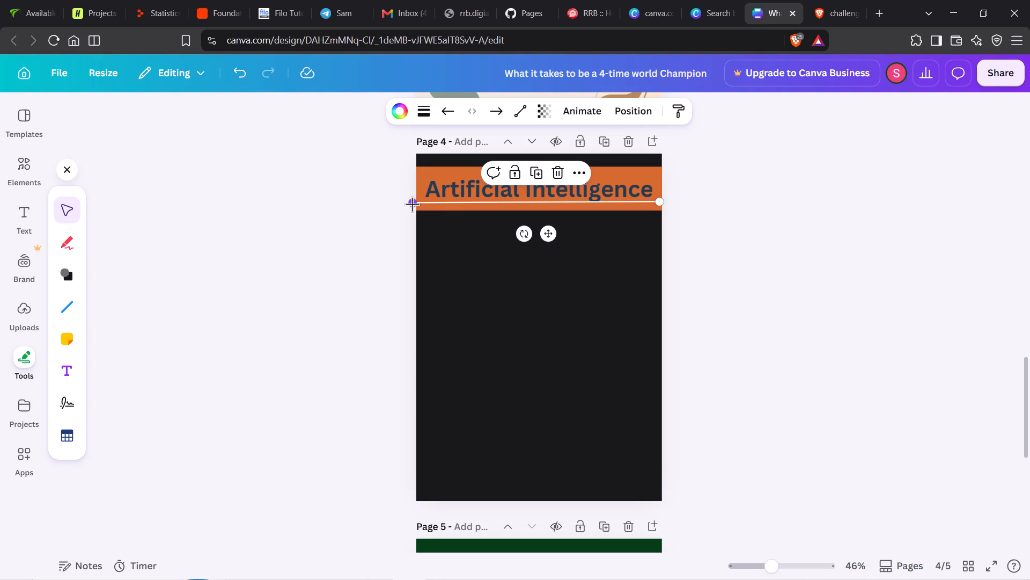
left_click_drag(412, 204, 424, 204)
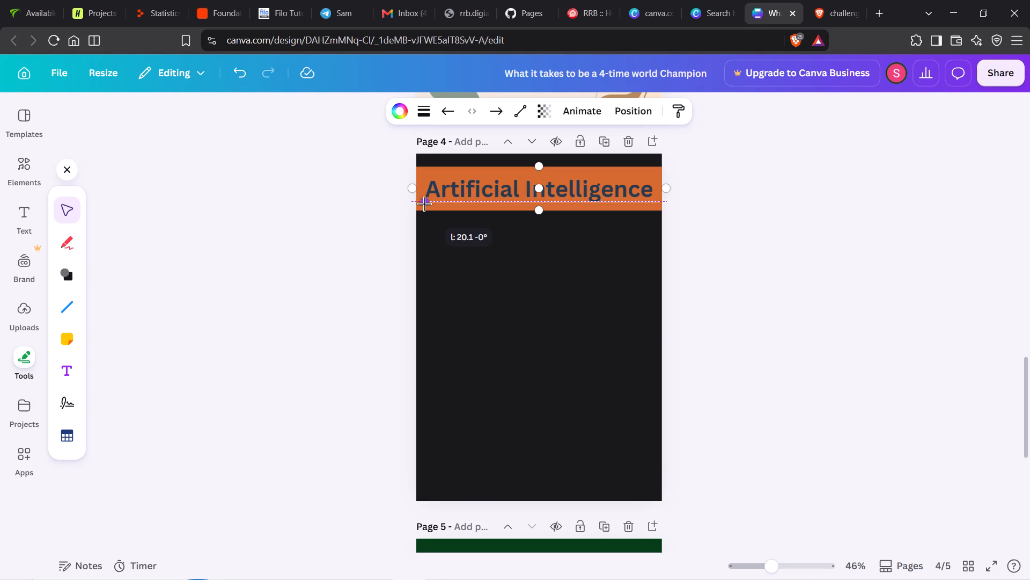
left_click_drag(424, 204, 424, 201)
left_click_drag(660, 201, 653, 200)
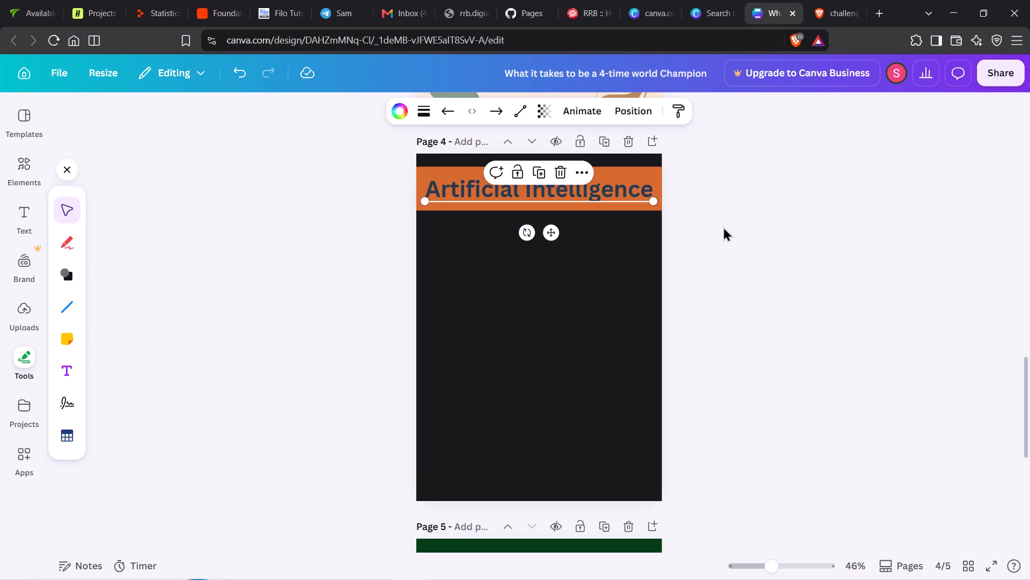
left_click(723, 227)
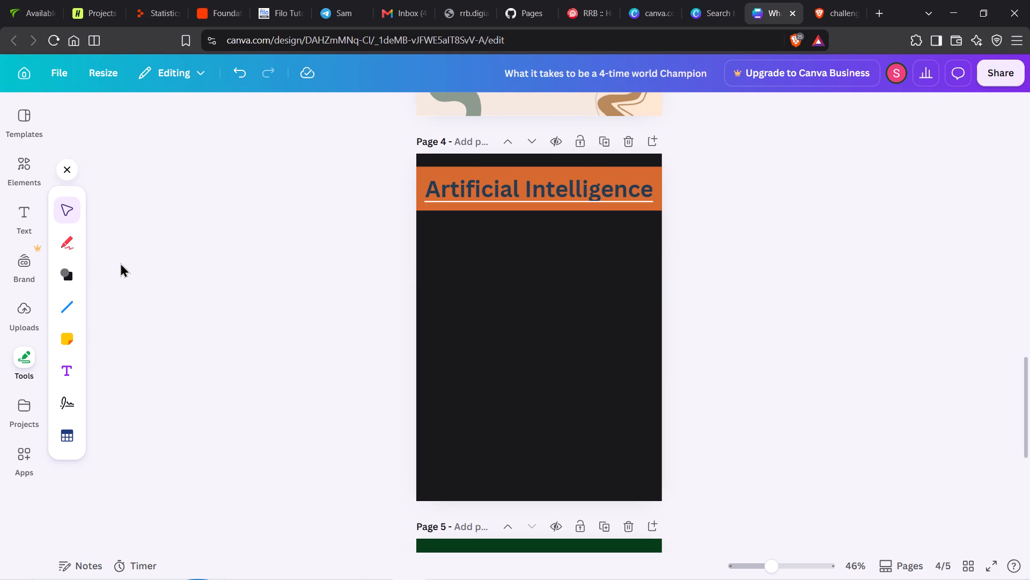
Clear the "pattern" search from the elements library and reload the design.
left_click(26, 160)
left_click(153, 127)
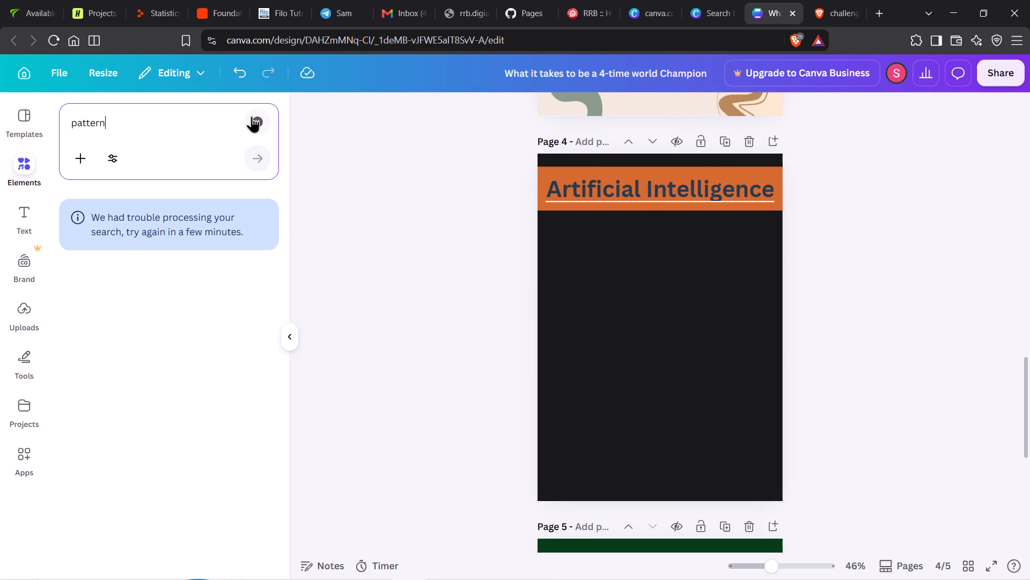
left_click(252, 118)
left_click(183, 78)
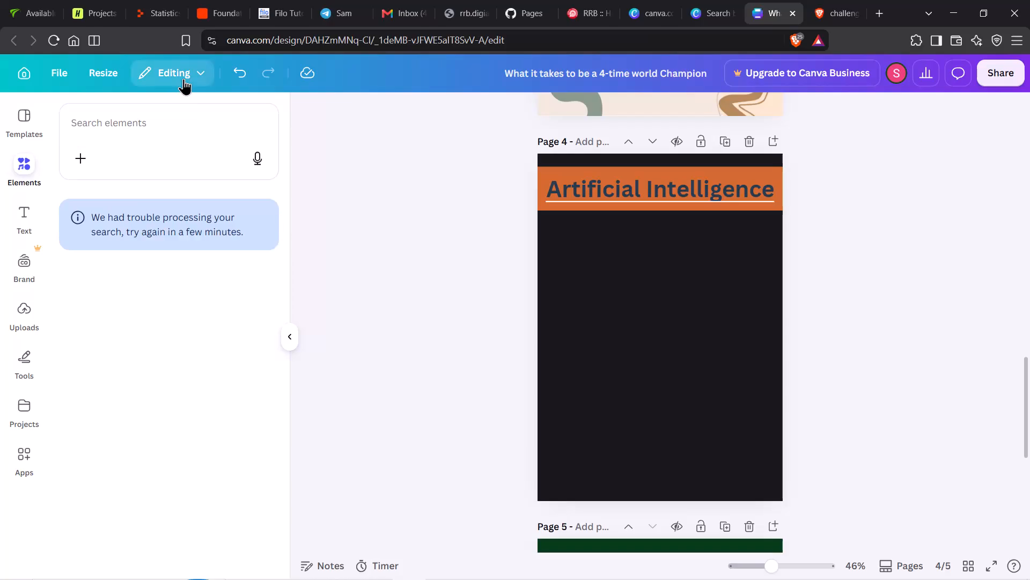
left_click(454, 299)
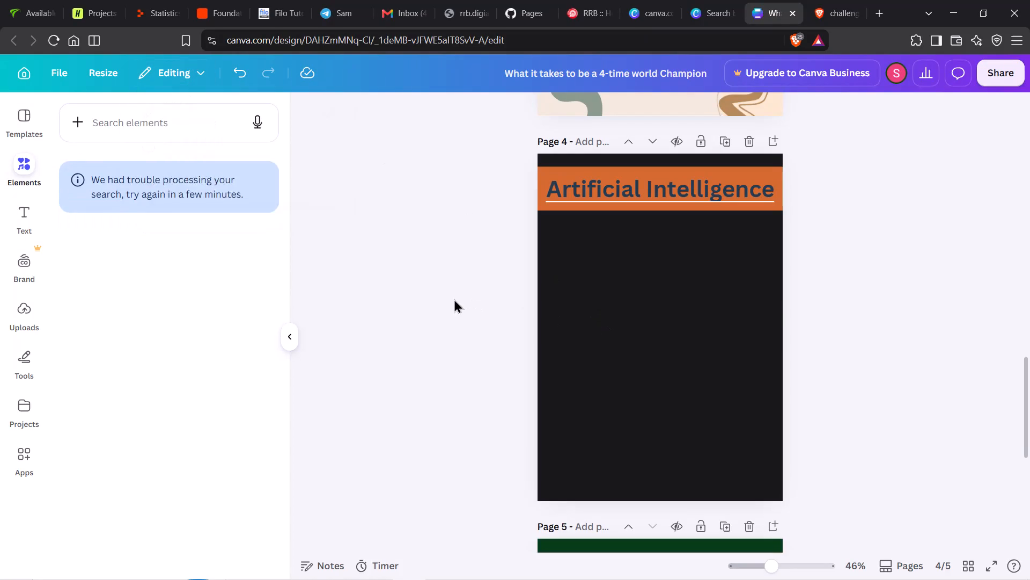
key("F5")
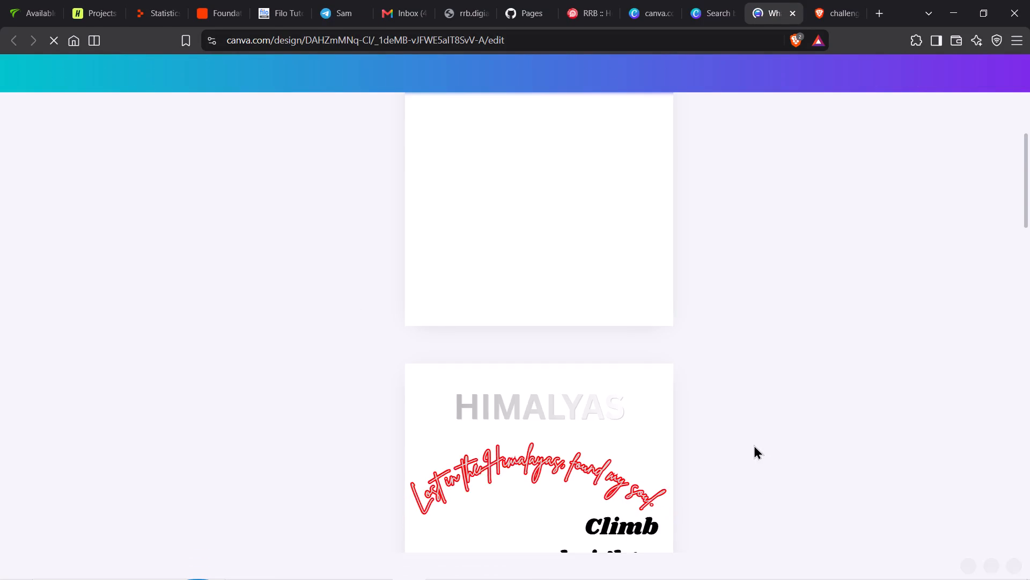
Look through the reloaded design from page 1 to page 5 and select page 5.
scroll(703, 403, "down", 3)
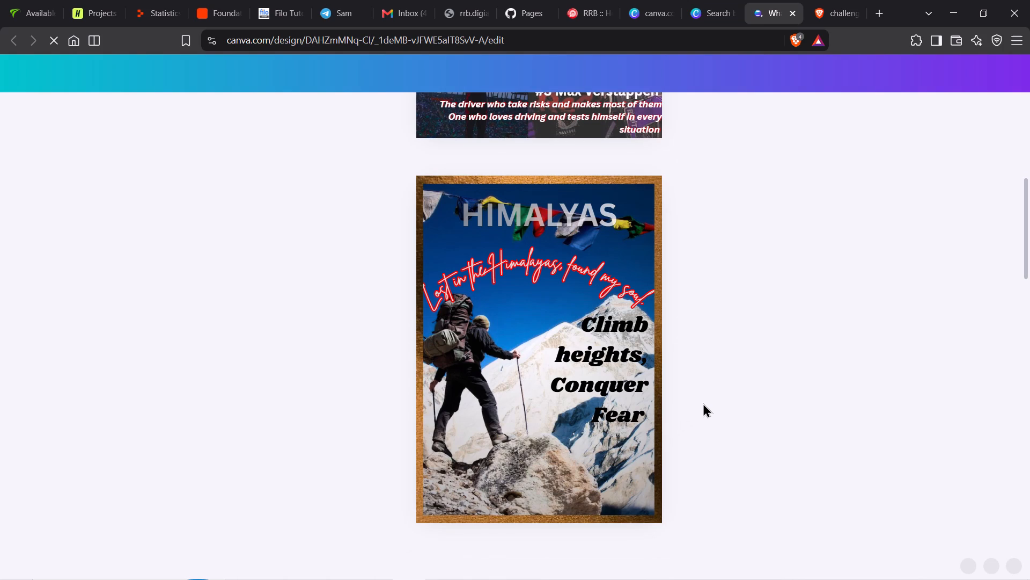
scroll(703, 403, "up", 3)
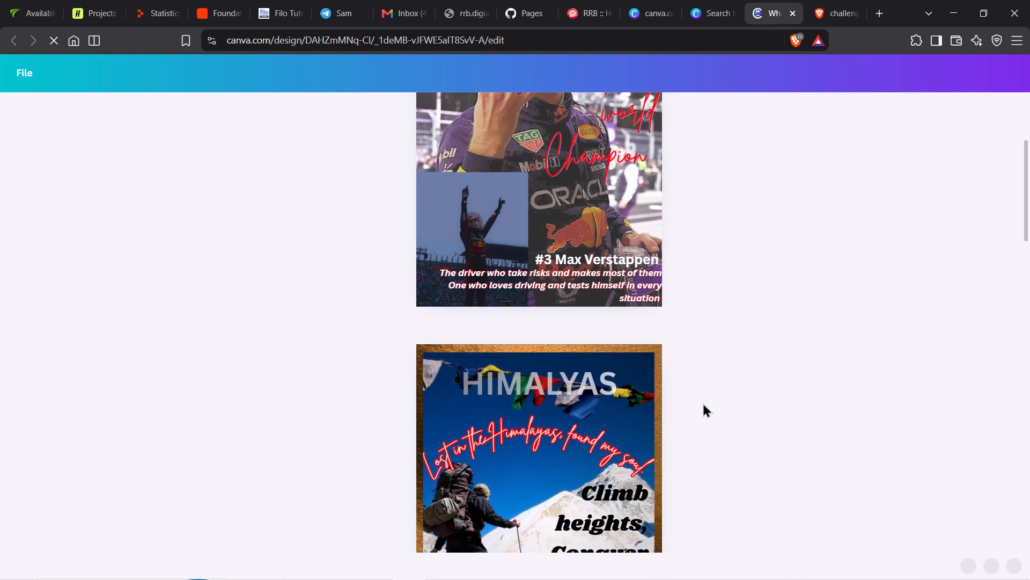
scroll(703, 403, "up", 3)
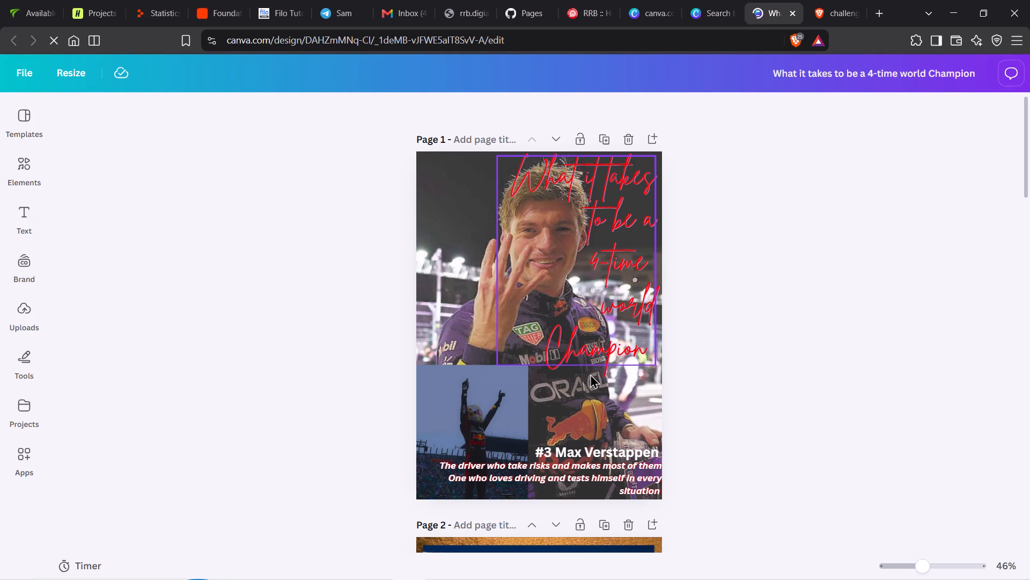
scroll(590, 374, "down", 9)
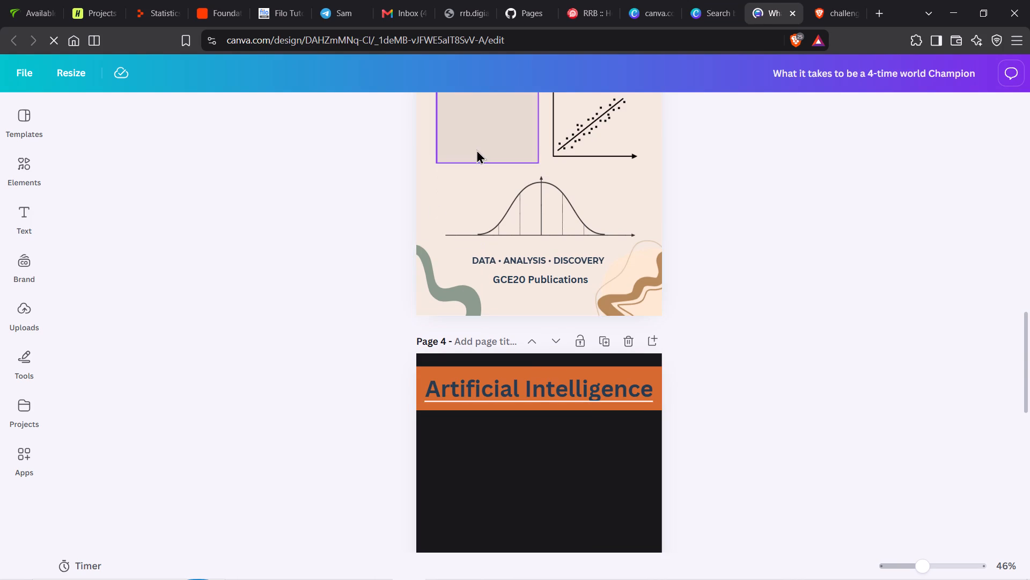
scroll(592, 372, "down", 9)
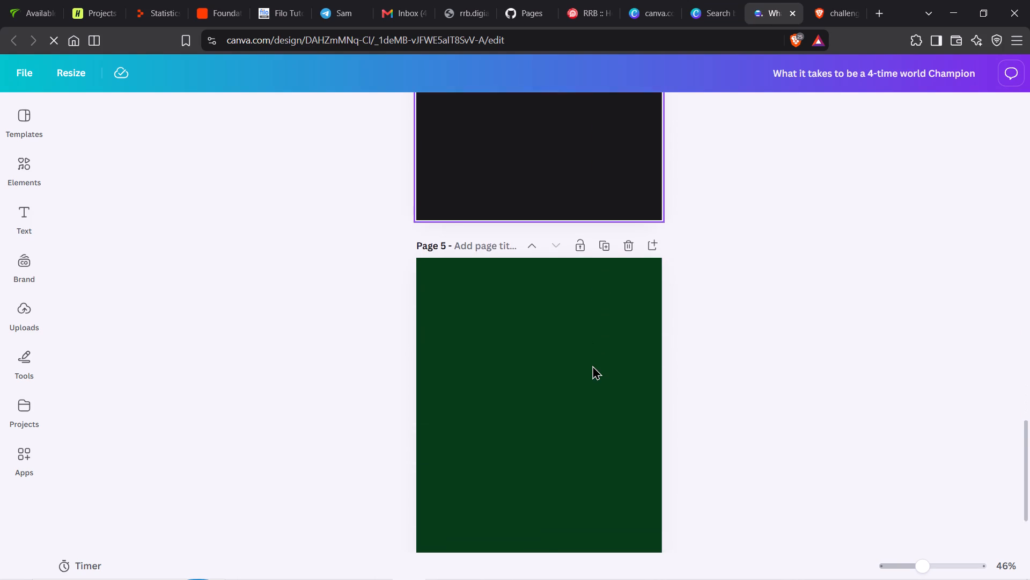
scroll(592, 365, "down", 1)
left_click(592, 365)
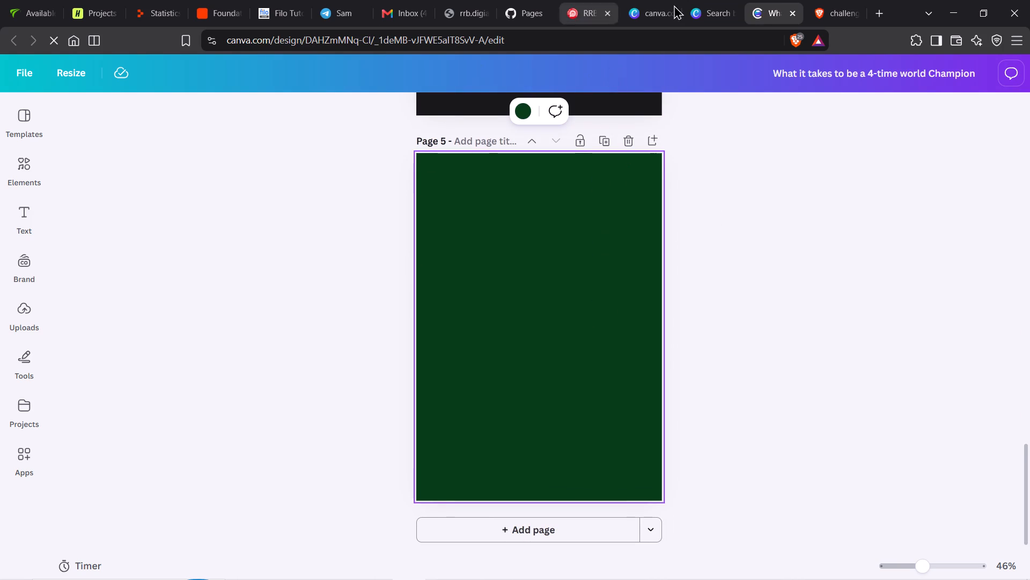
Switch to the Brave web search for "challenge to indian defence" and browse its image results.
left_click(837, 4)
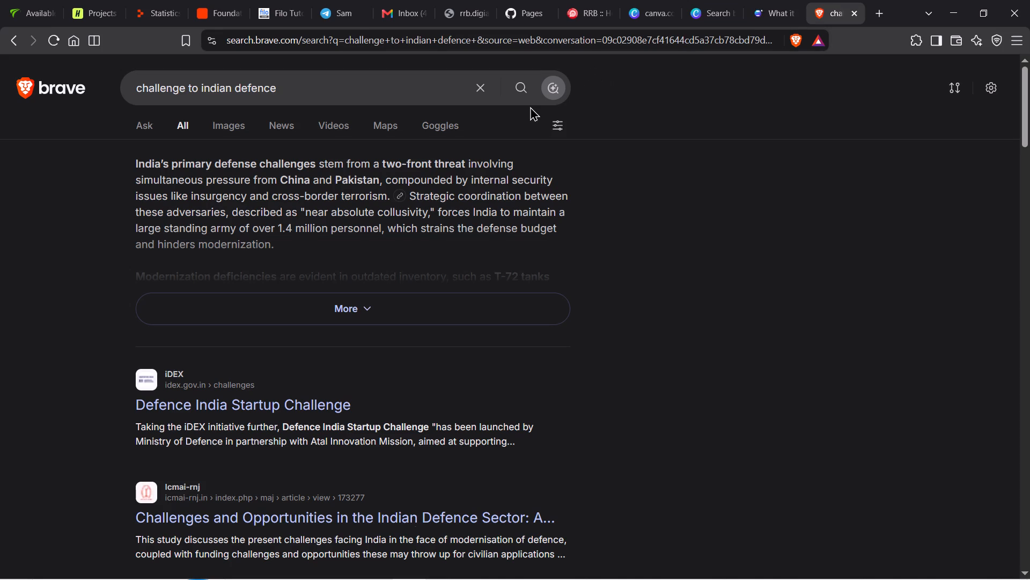
left_click(237, 121)
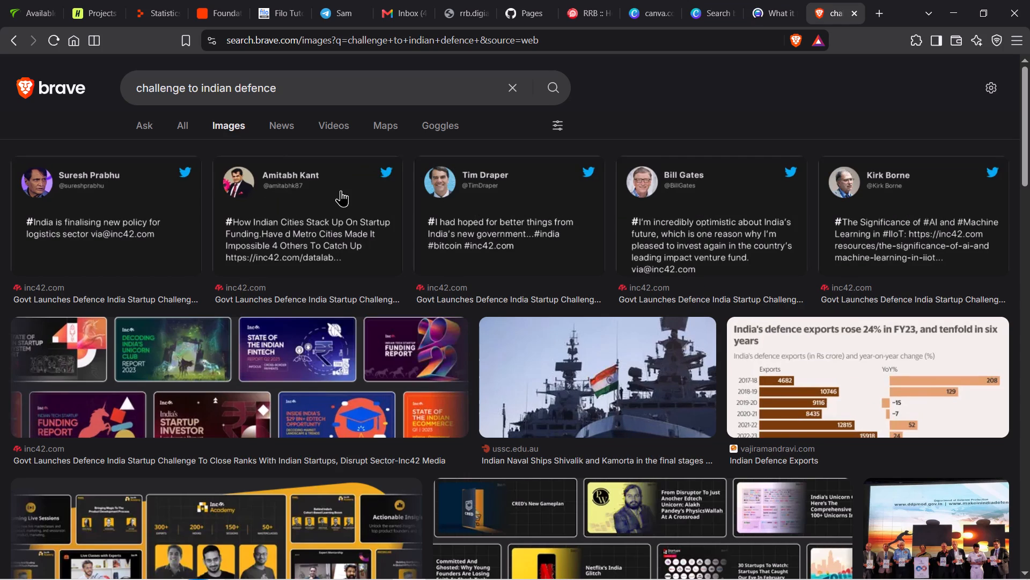
scroll(341, 190, "down", 3)
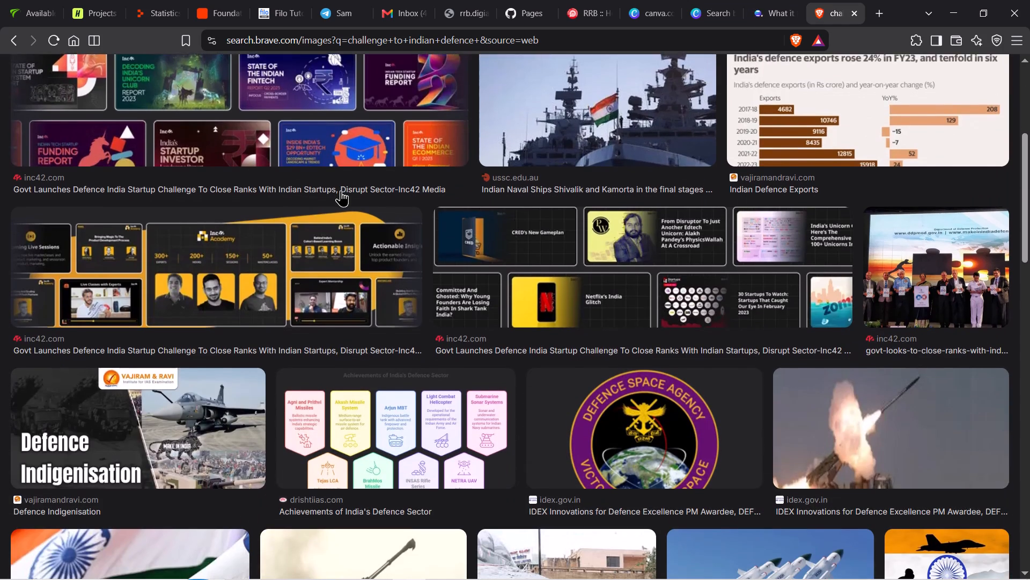
scroll(341, 190, "down", 2)
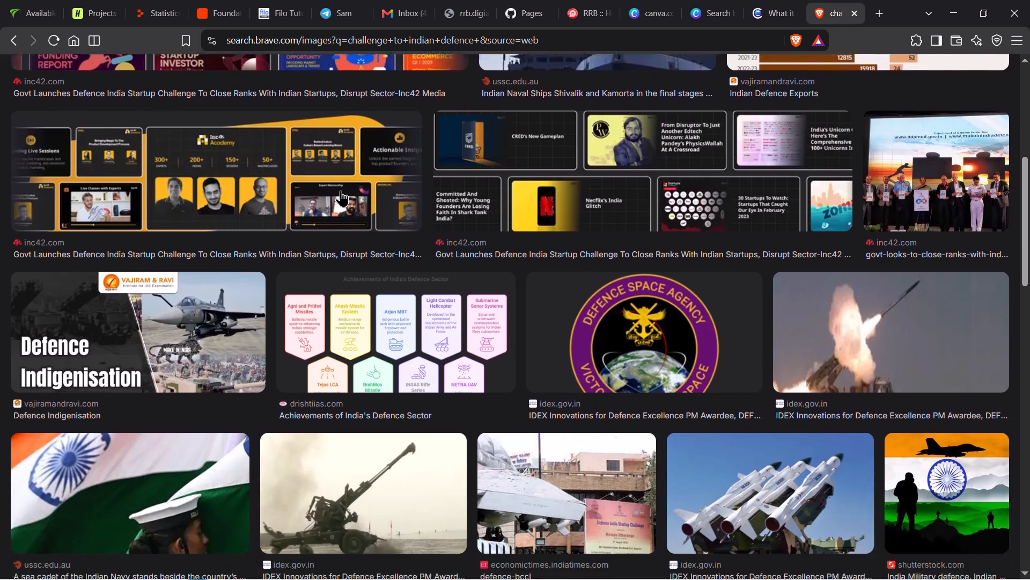
scroll(341, 190, "down", 3)
scroll(341, 190, "up", 3)
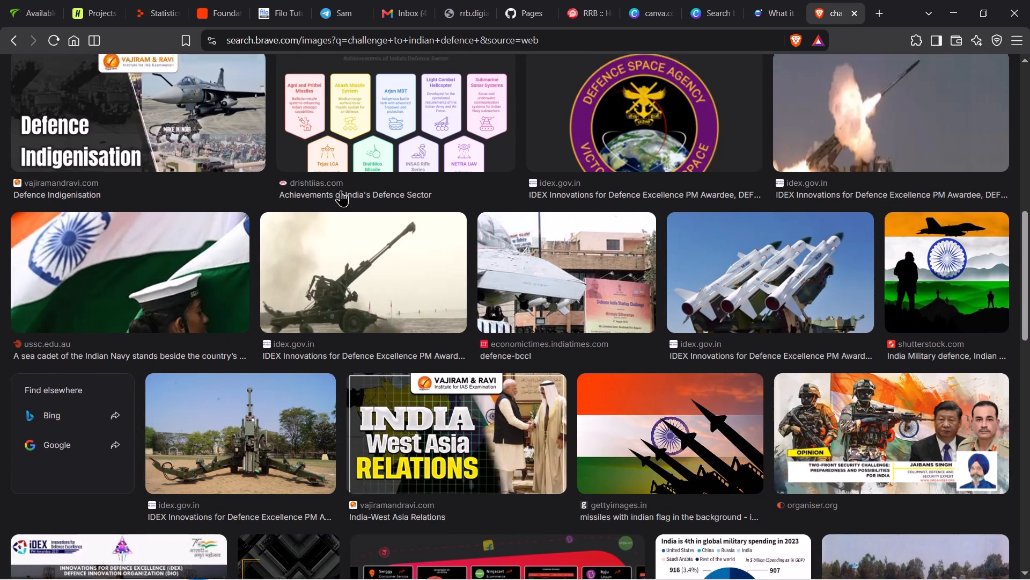
scroll(341, 190, "up", 4)
Extend the image search query to "challenge to indian defence security book cover images" and run it.
left_click(361, 95)
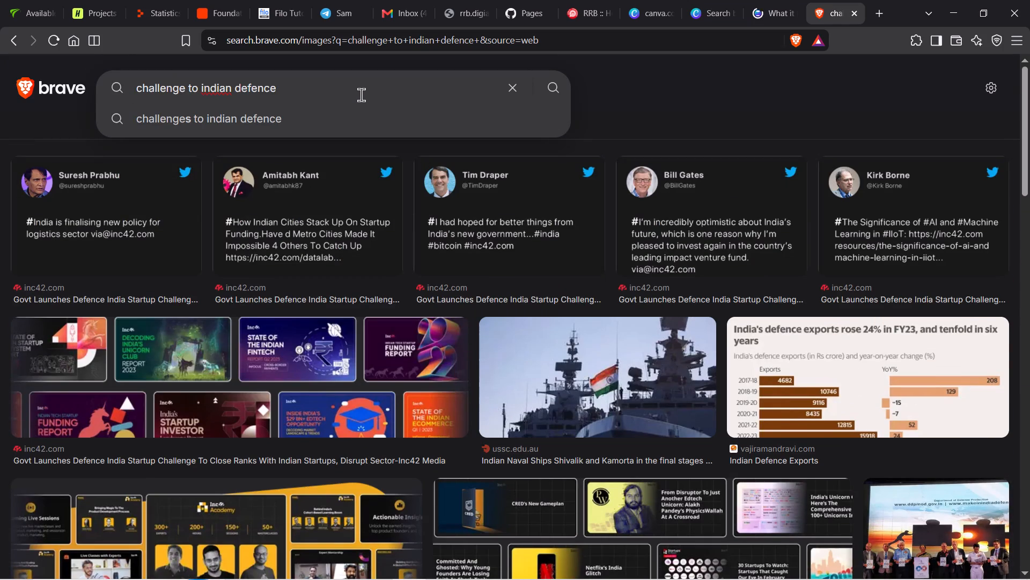
type("sec")
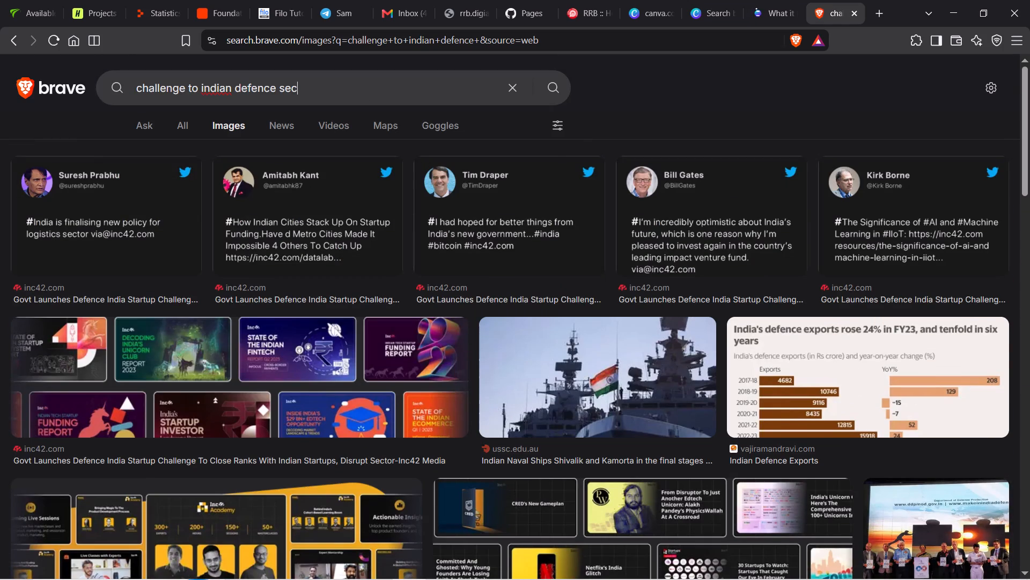
type("urity")
key("space")
type("book cover images")
key("Return")
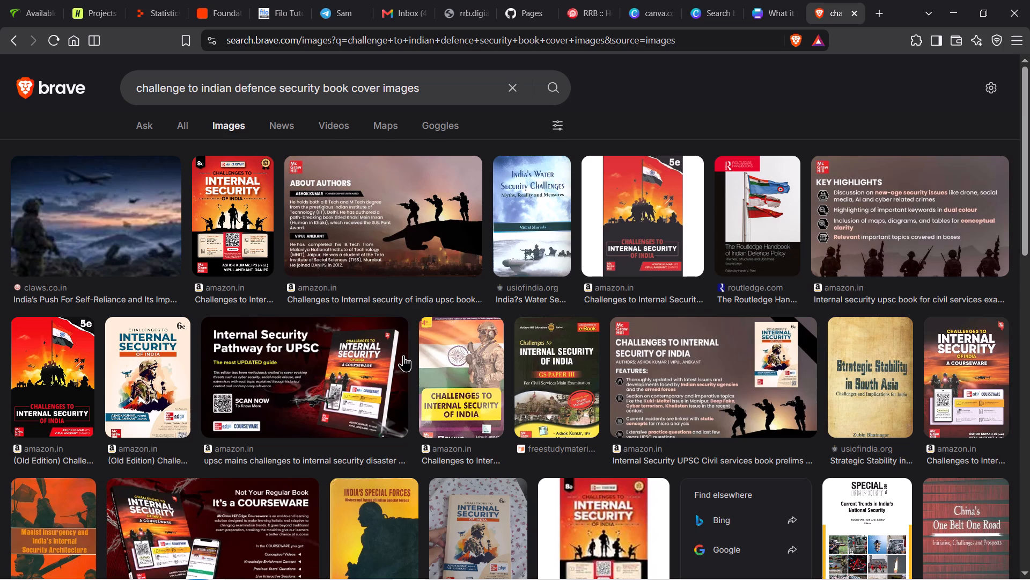
Look through the book cover image results and preview the "About Authors" picture with soldier silhouettes on a pointing hand.
scroll(394, 369, "down", 5)
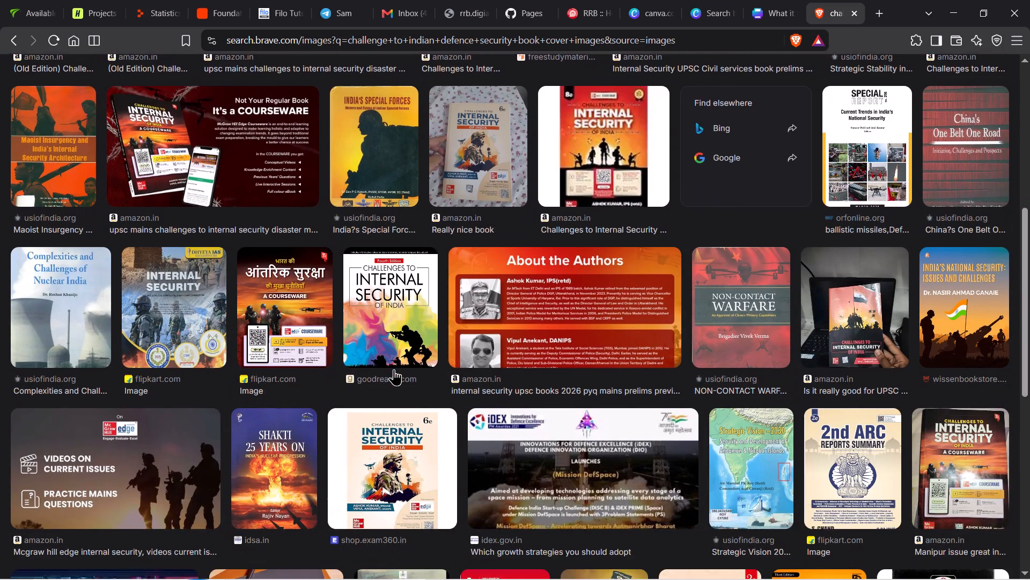
scroll(394, 369, "down", 6)
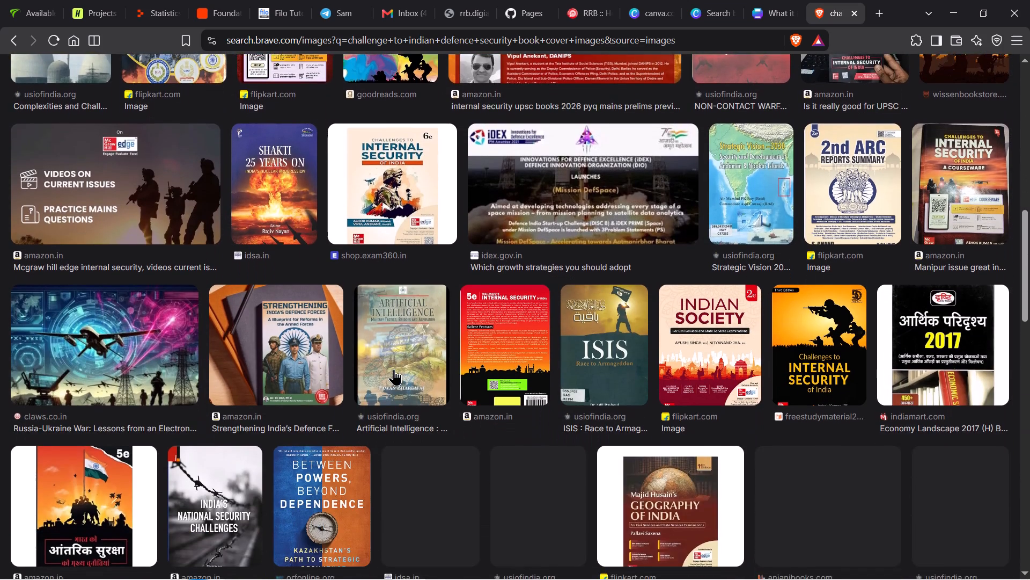
scroll(394, 369, "down", 5)
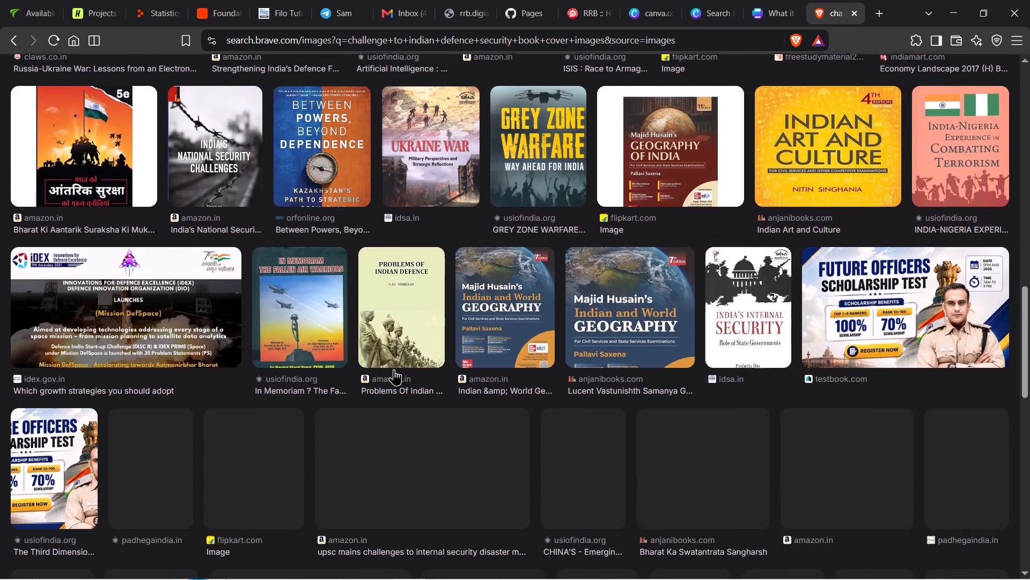
scroll(394, 369, "down", 5)
scroll(394, 369, "up", 3)
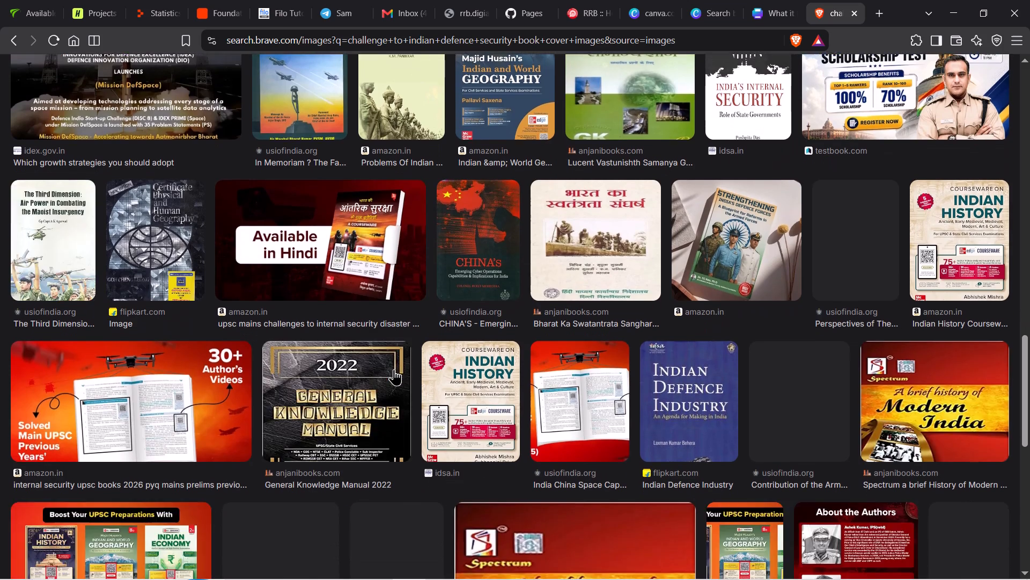
scroll(394, 369, "up", 3)
left_click(440, 230)
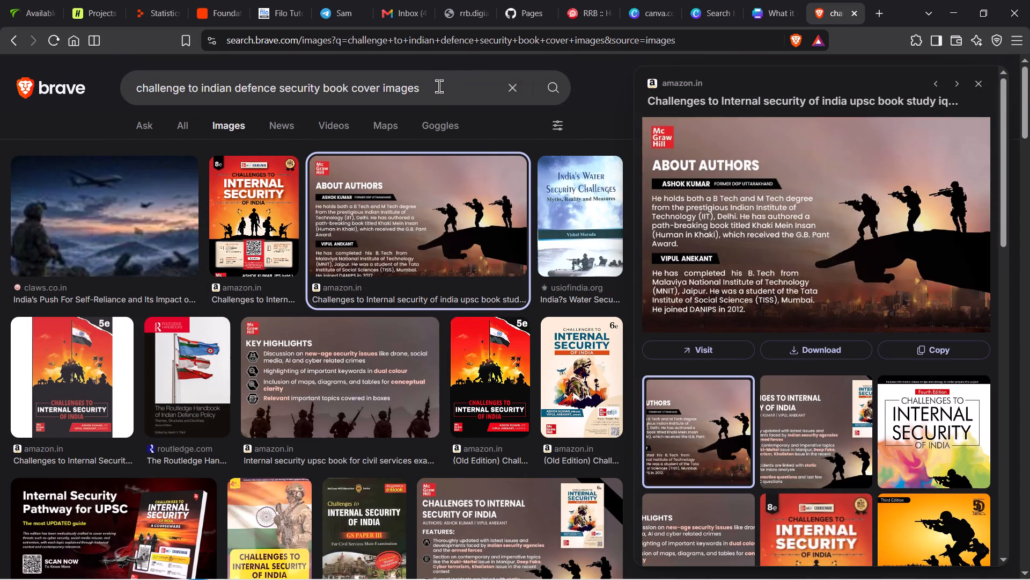
Add "idea" to the end of the image search query and run the search again.
left_click(439, 87)
key("space")
type("idea")
key("Return")
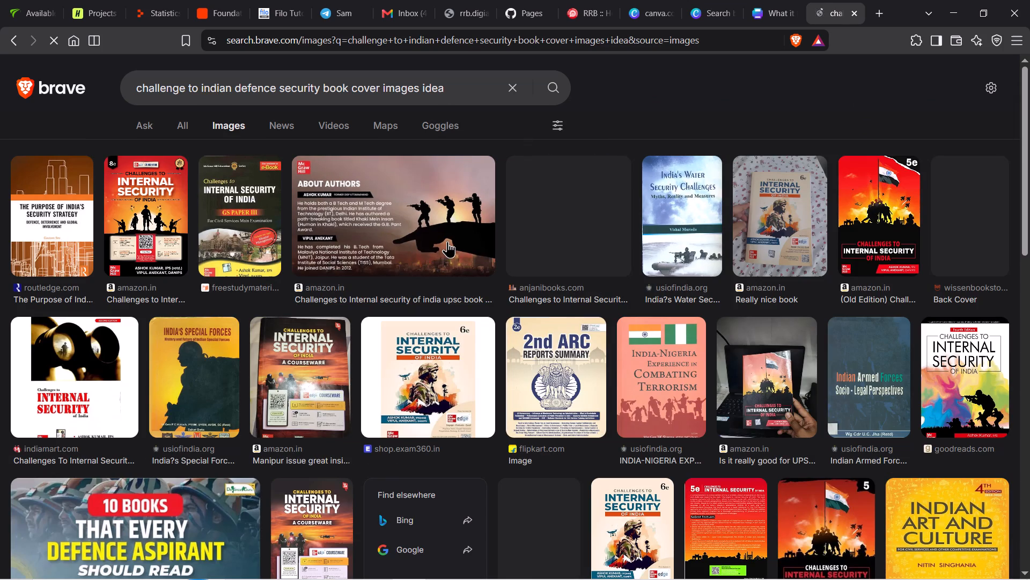
Preview the "About Authors" image of soldiers on a pointing hand and open the full-size picture in its own tab.
left_click(449, 239)
left_click(941, 232)
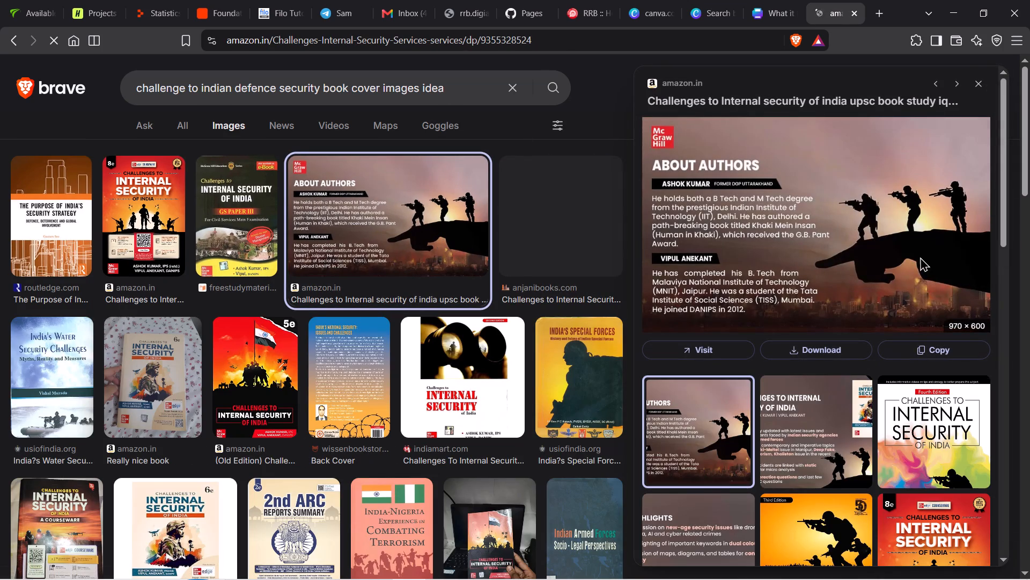
right_click(885, 274)
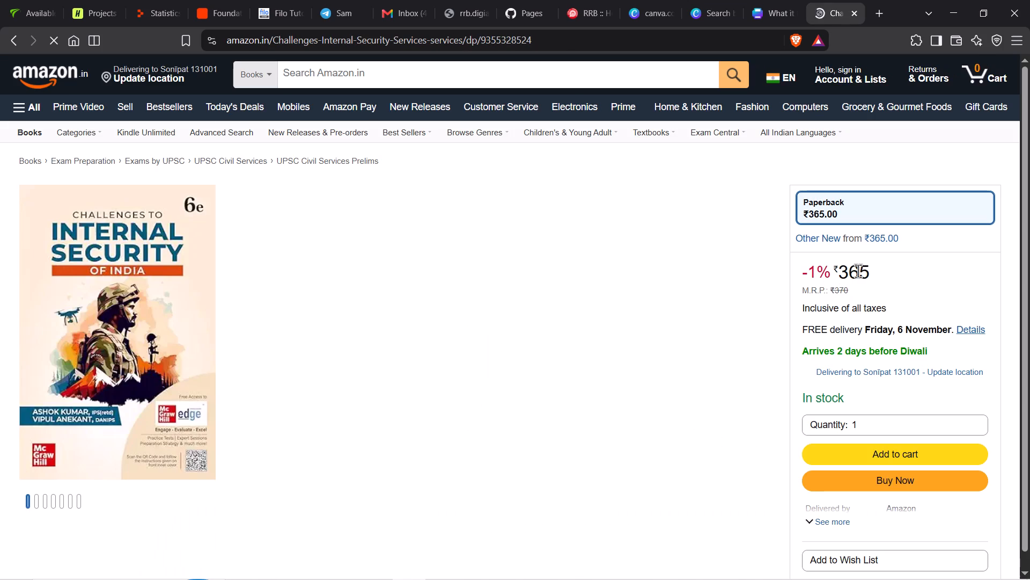
scroll(572, 307, "right", 6)
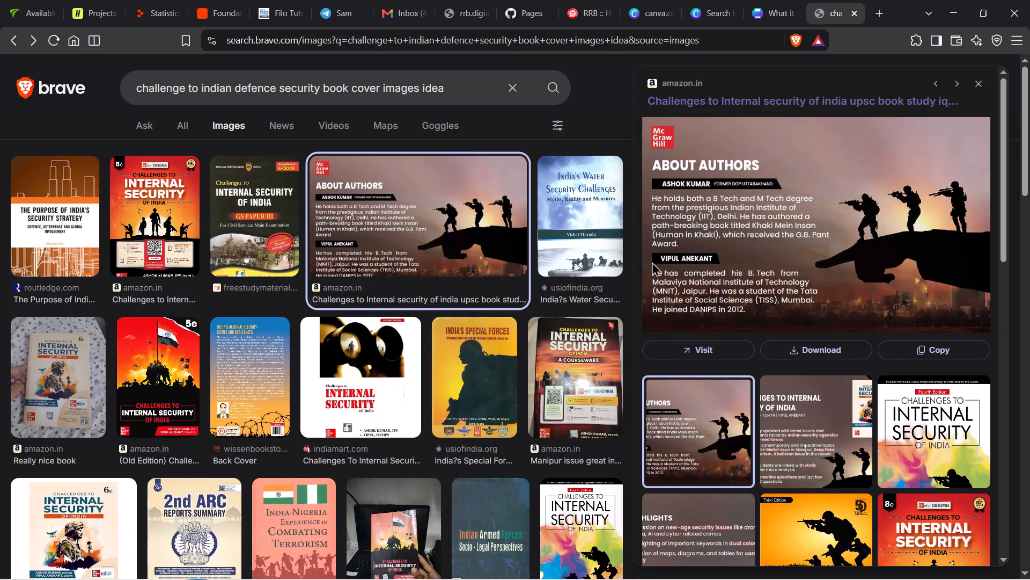
left_click(849, 352)
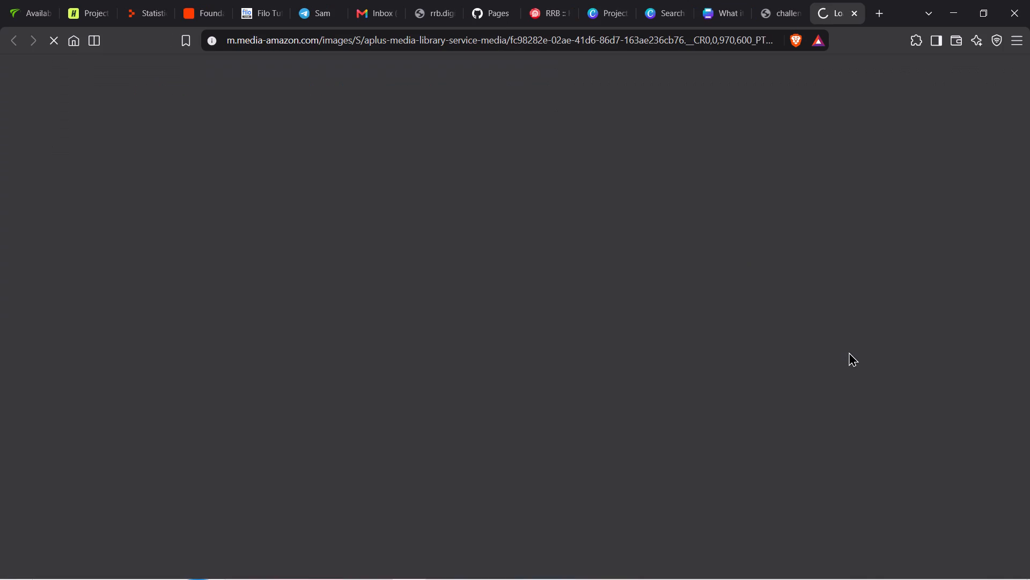
Capture a screenshot of the full-size soldier silhouettes image with Xbox Game Bar.
right_click(738, 290)
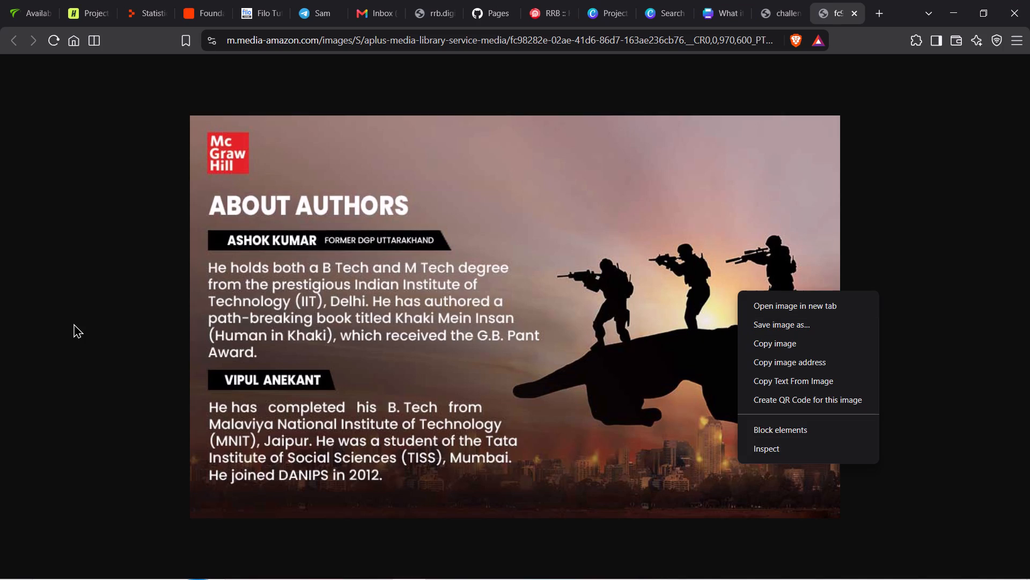
scroll(73, 323, "right", 6)
key("super+g")
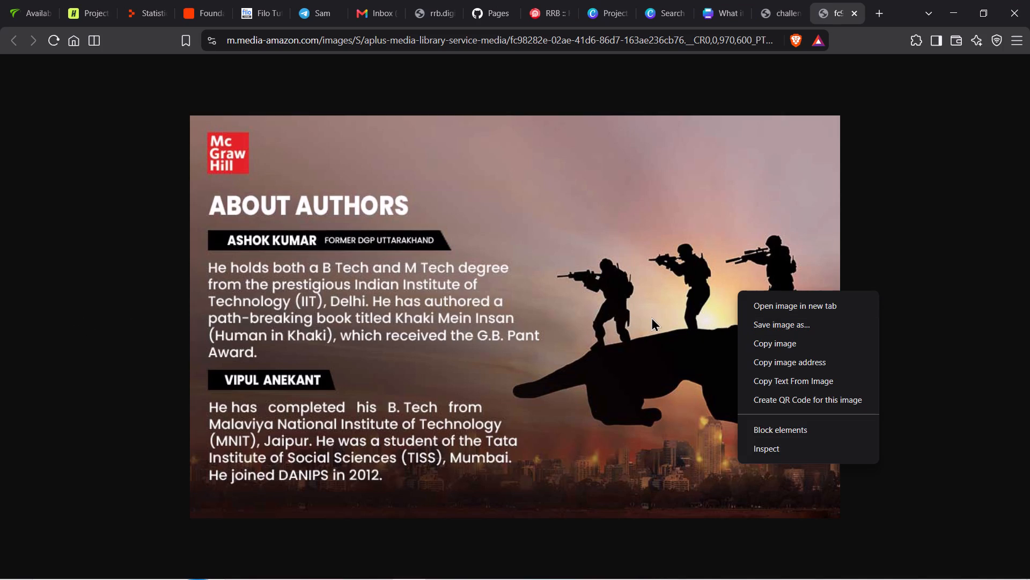
left_click(654, 320)
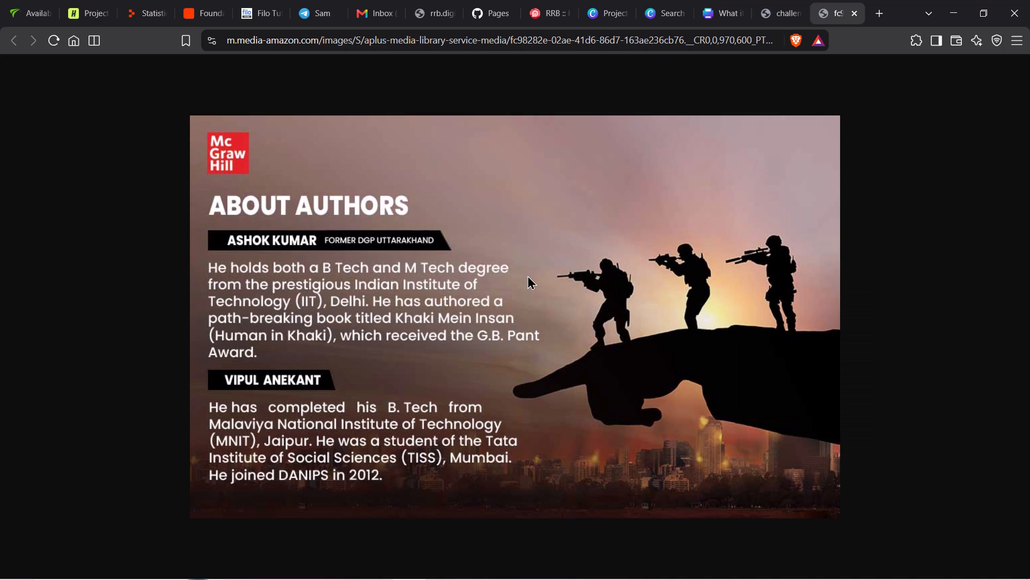
left_click(436, 183)
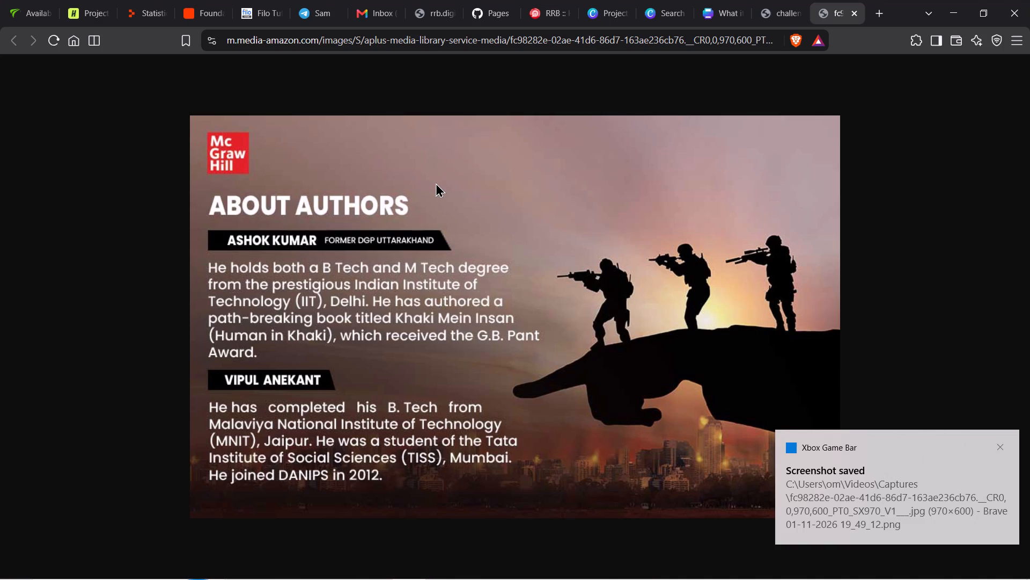
left_click(772, 74)
Return to the Canva design and upload the new soldier image screenshot from the Videos > Captures folder.
left_click(701, 0)
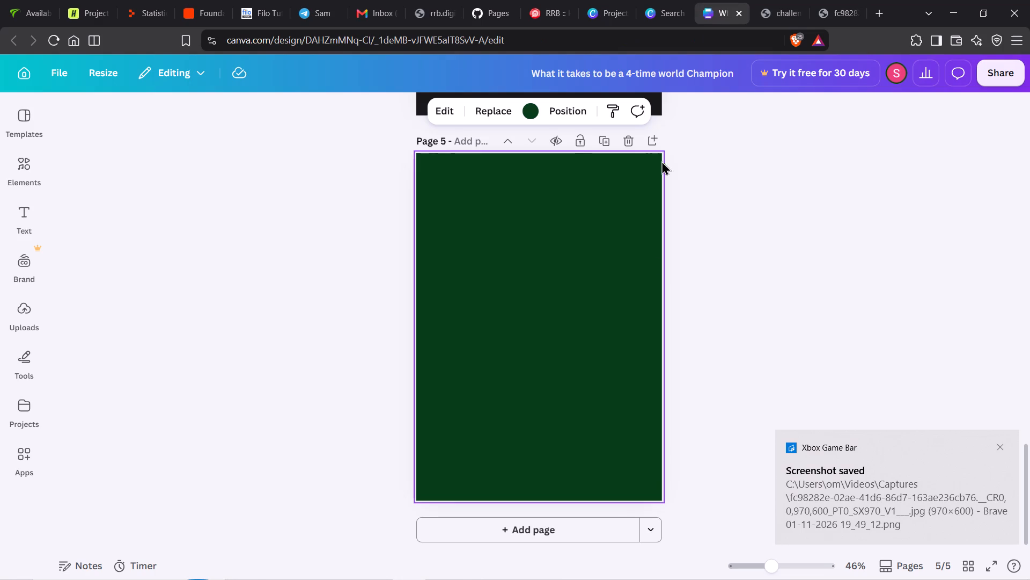
left_click(536, 272)
left_click(19, 318)
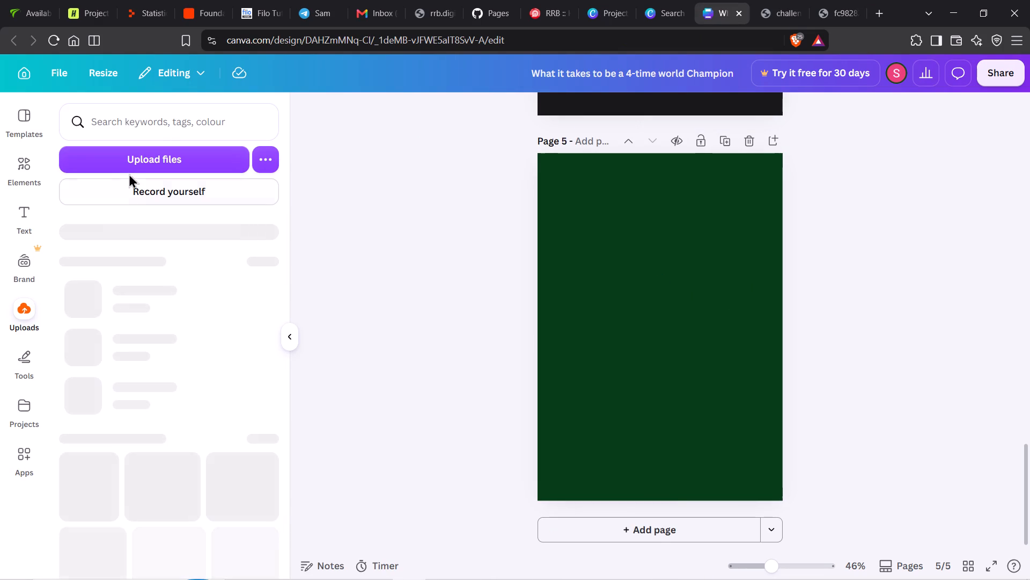
left_click(129, 172)
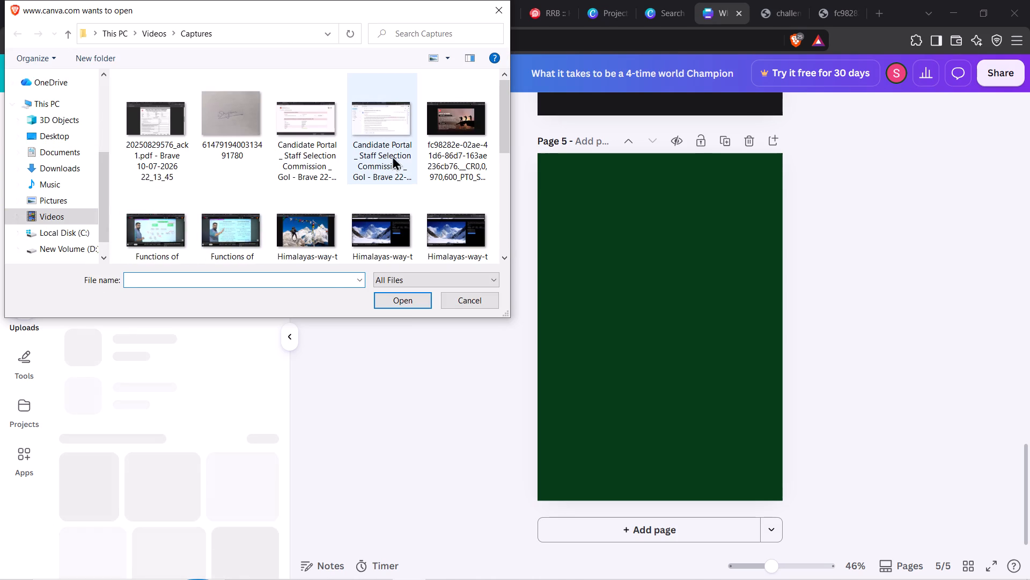
left_click(473, 124)
left_click(399, 300)
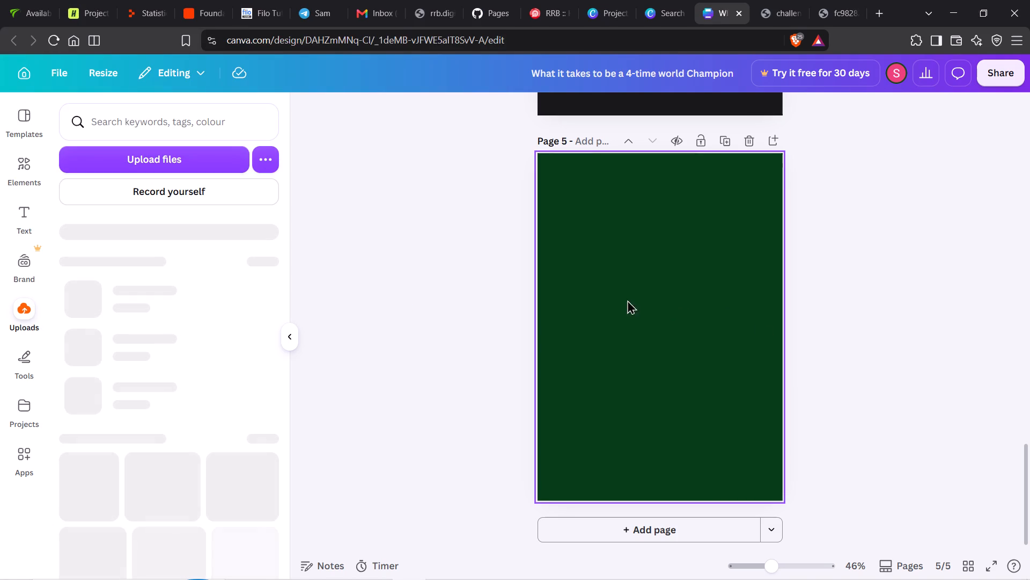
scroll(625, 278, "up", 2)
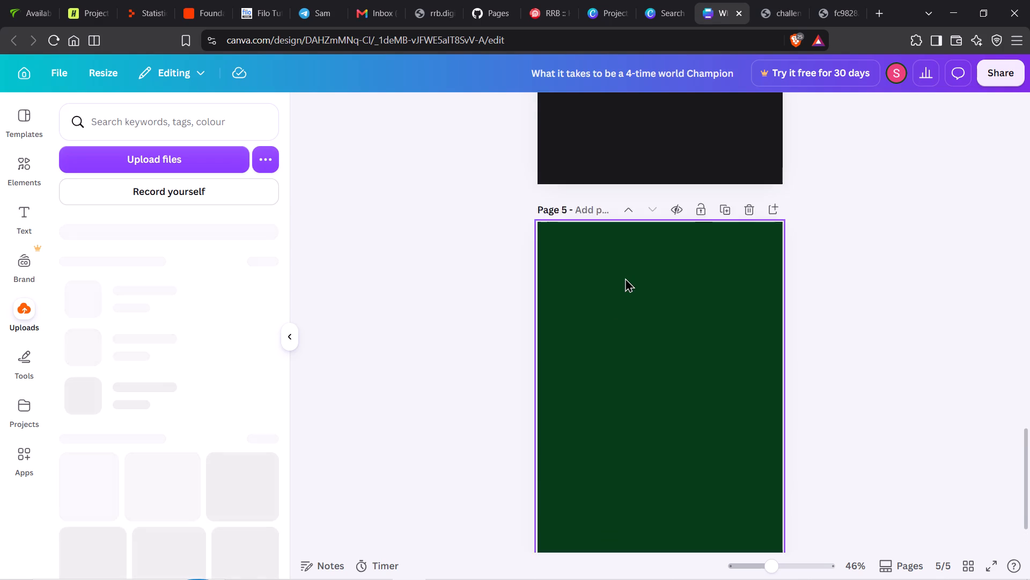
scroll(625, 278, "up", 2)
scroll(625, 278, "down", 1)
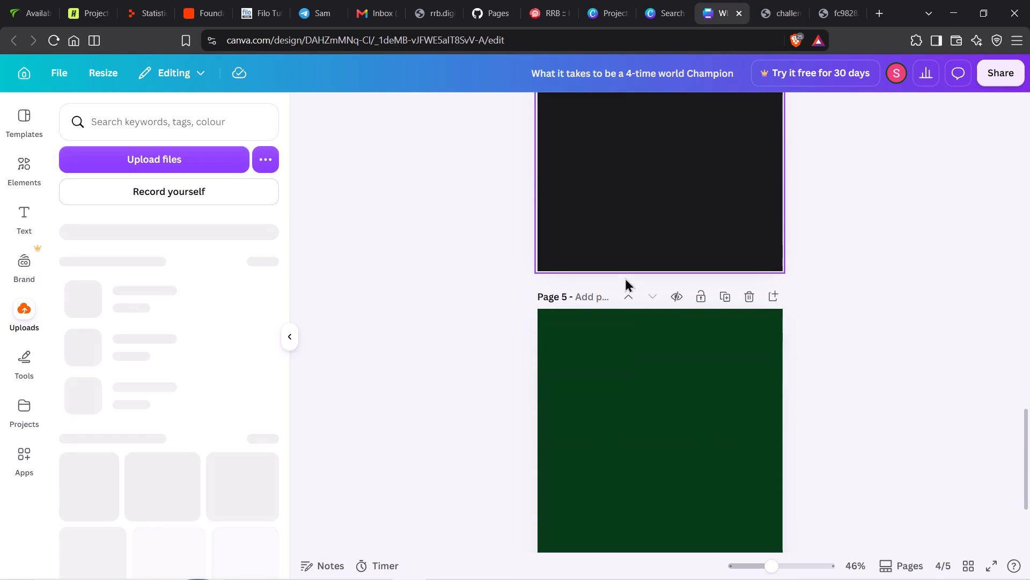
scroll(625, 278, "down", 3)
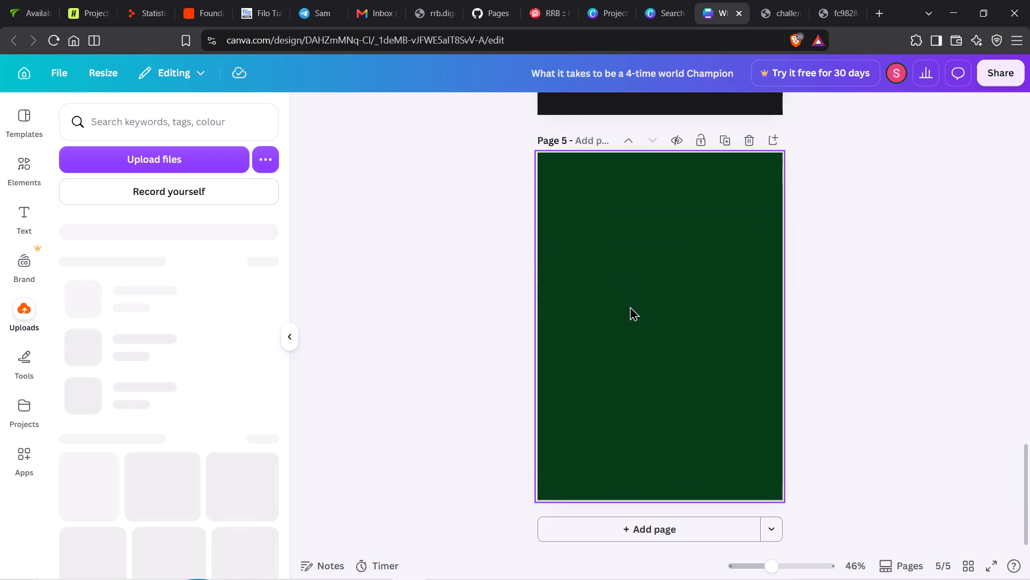
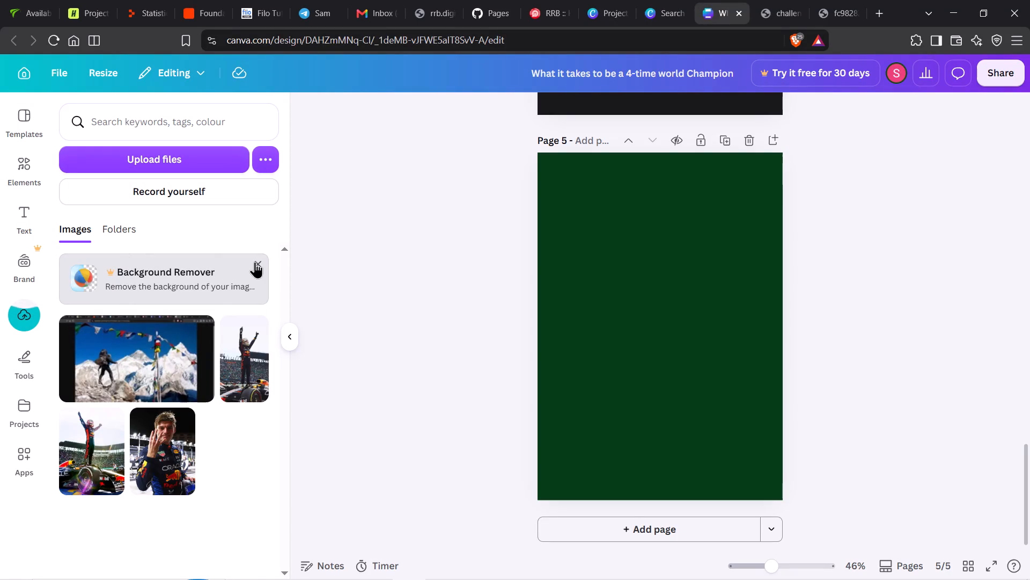
Select the black background of page 4 and search the design elements for "pattern".
scroll(553, 261, "up", 1)
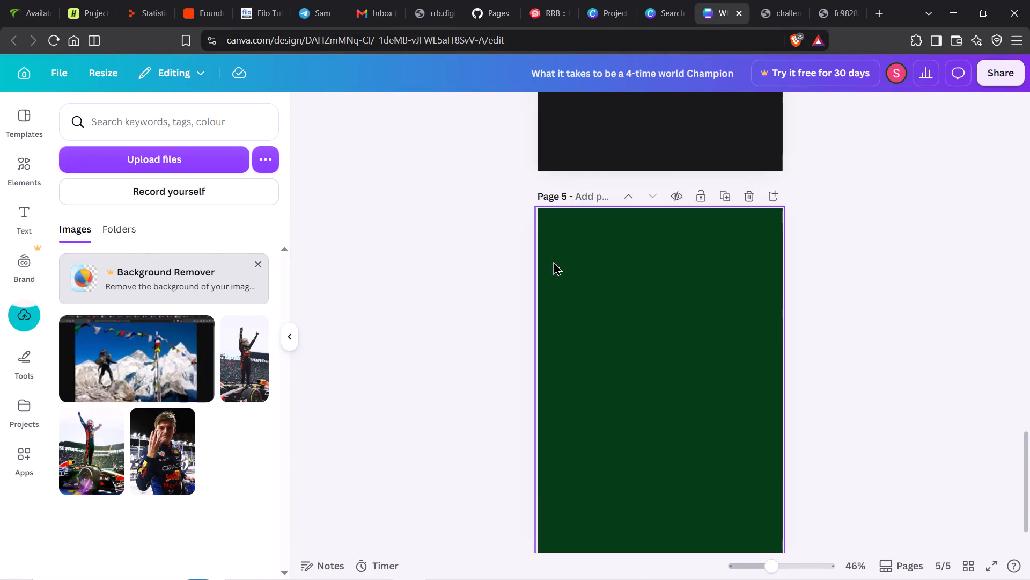
scroll(553, 261, "up", 2)
left_click(583, 259)
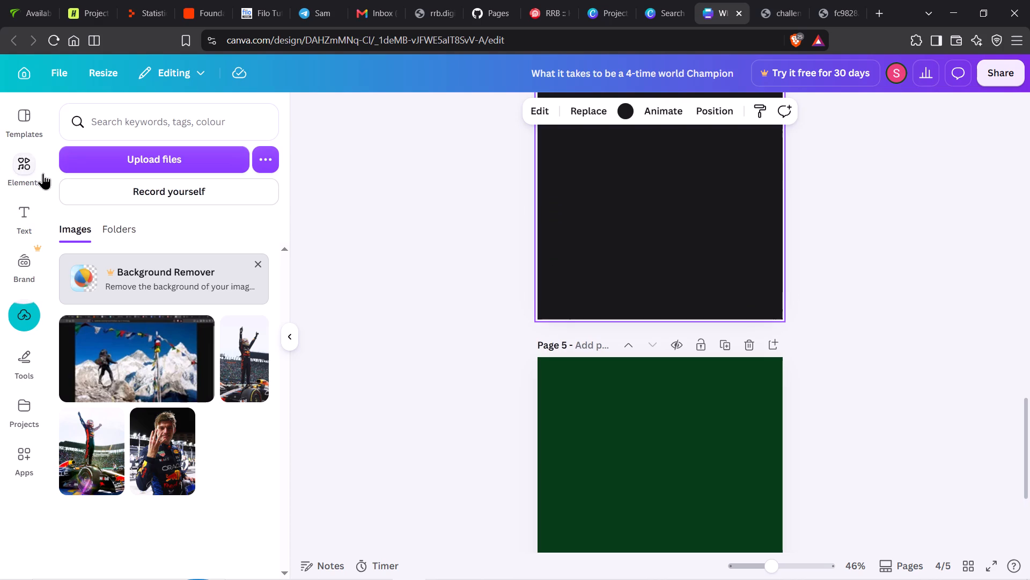
left_click(31, 169)
left_click(113, 121)
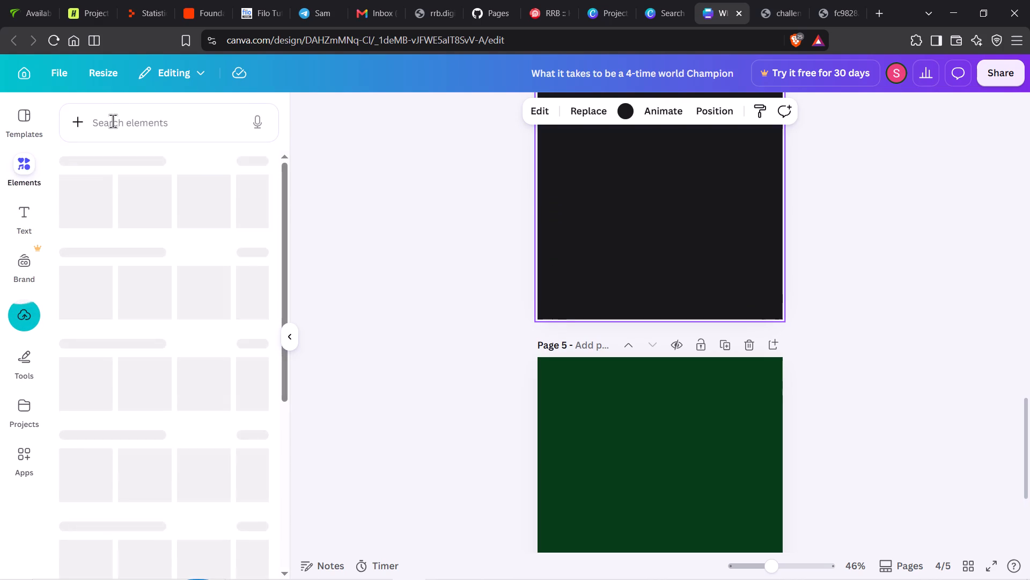
left_click(135, 231)
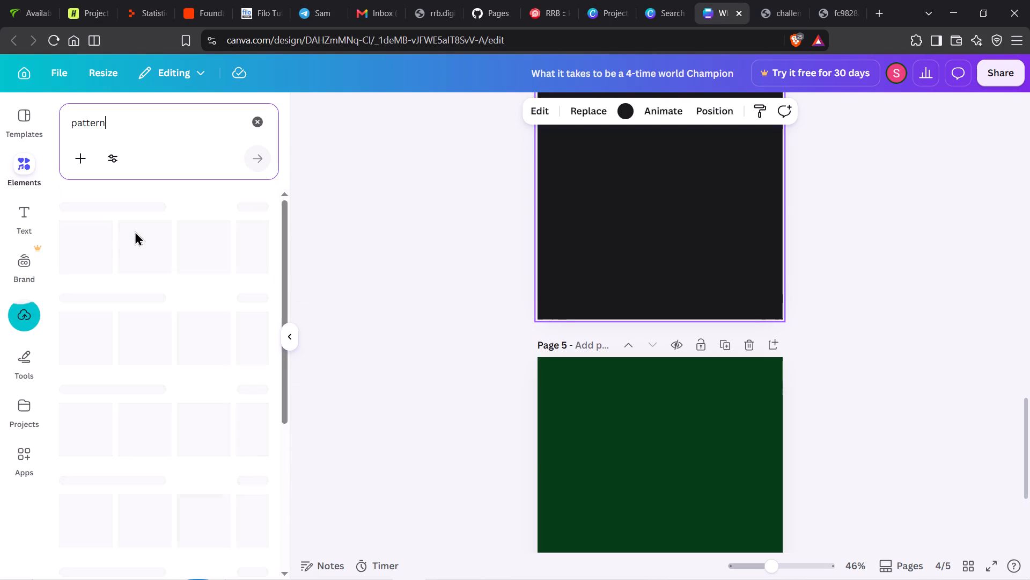
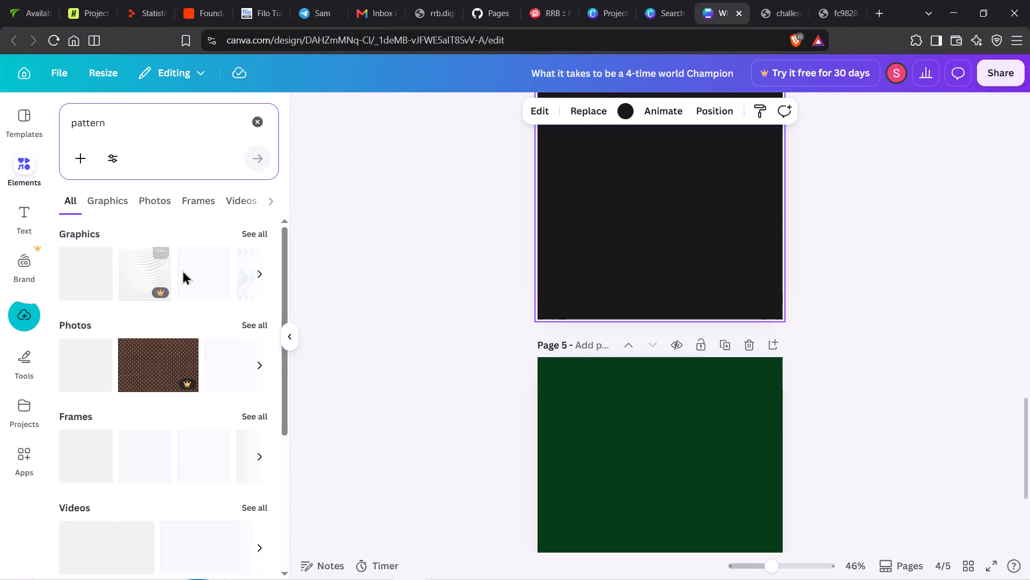
Browse the "pattern" results across the graphics, photos, frames, videos and 3D categories for something that suits the black page.
scroll(216, 285, "left", 3)
scroll(216, 285, "right", 1)
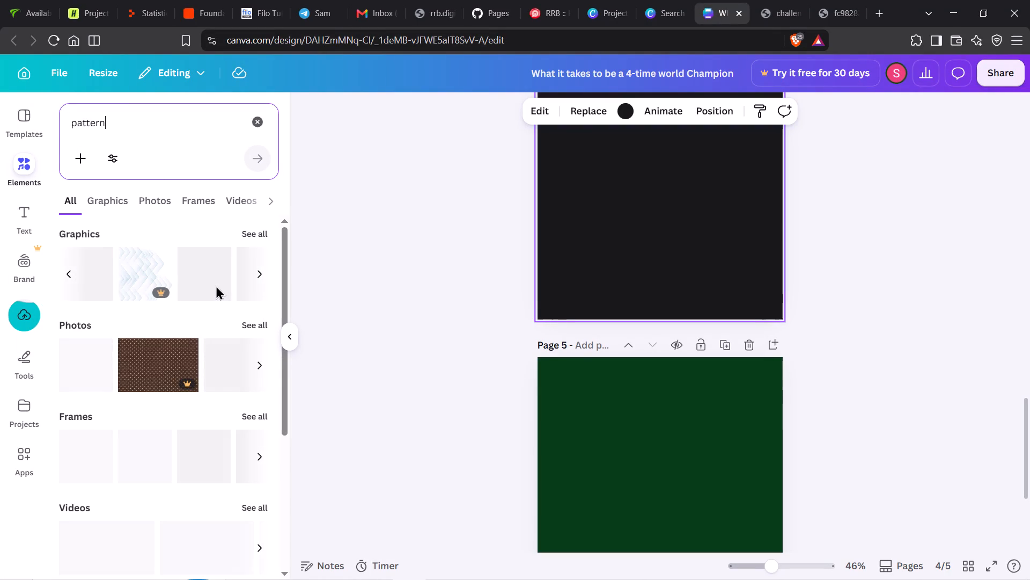
scroll(216, 285, "right", 1)
scroll(216, 285, "left", 3)
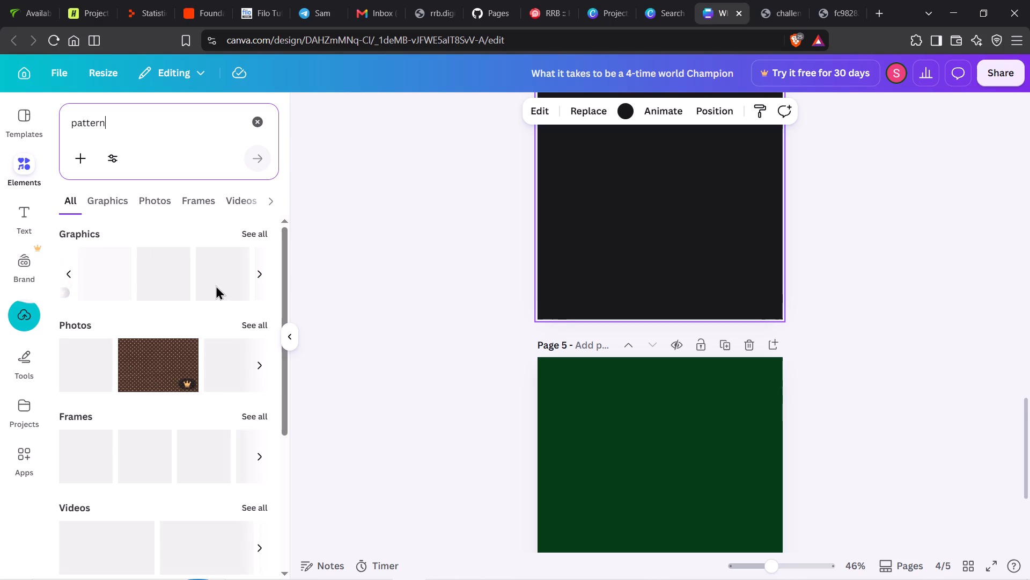
scroll(208, 409, "down", 1)
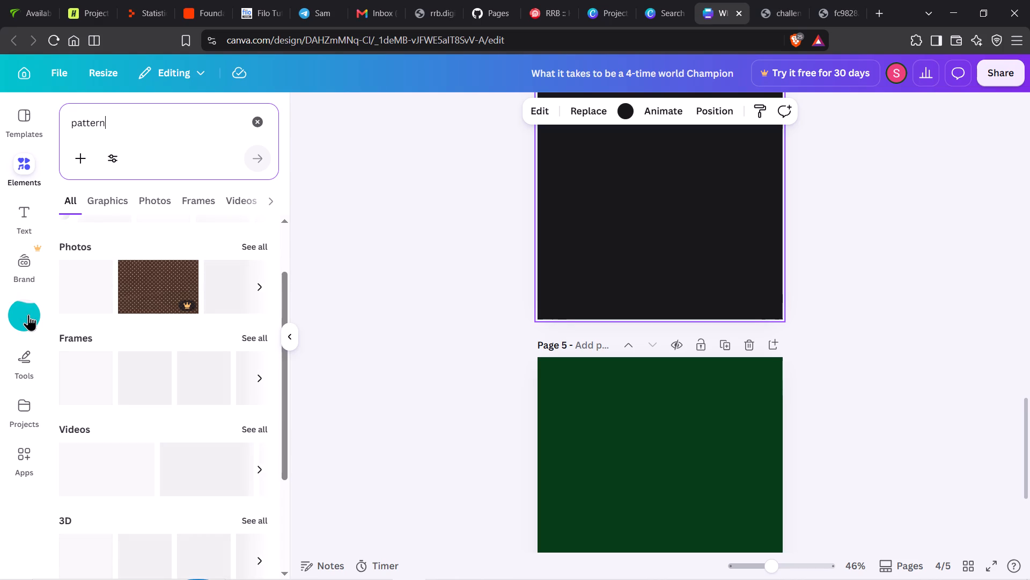
left_click(28, 314)
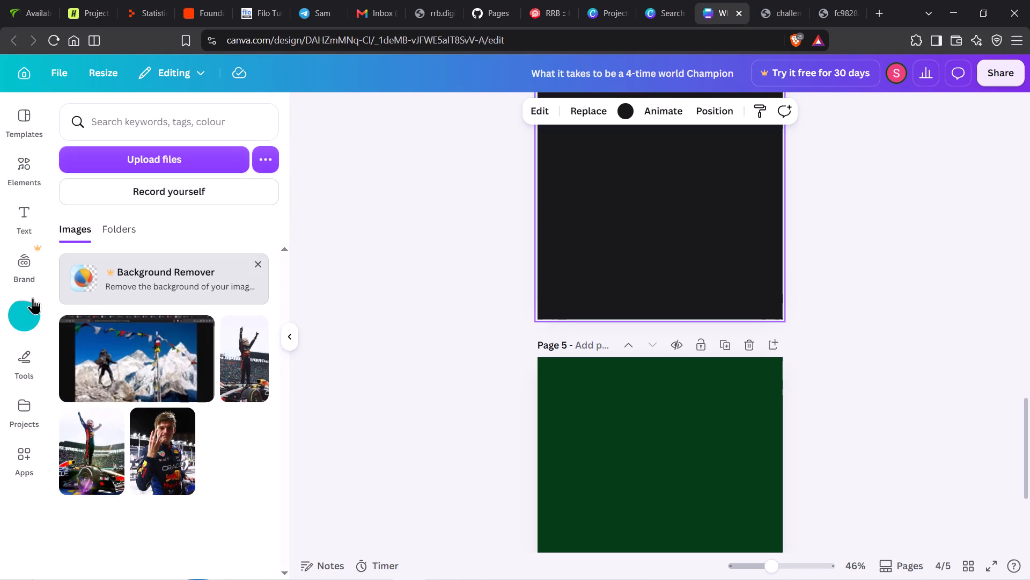
left_click(22, 176)
scroll(202, 411, "down", 5)
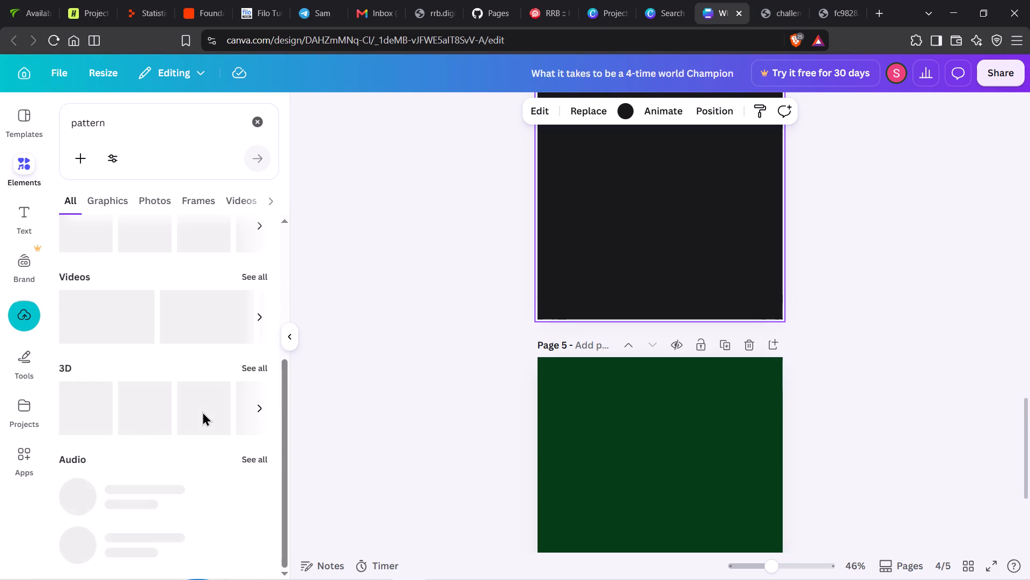
scroll(569, 383, "up", 3)
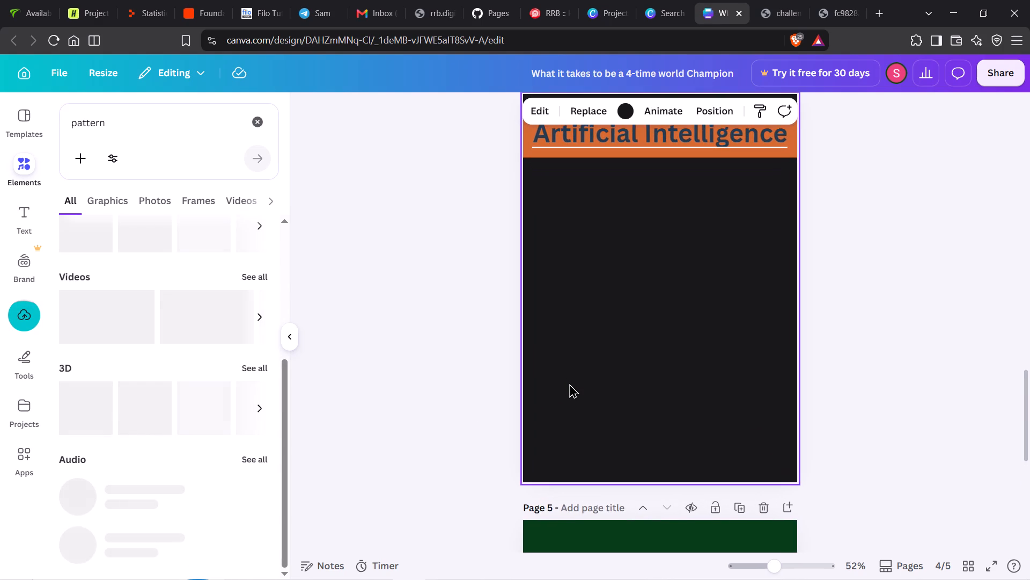
scroll(157, 353, "up", 3)
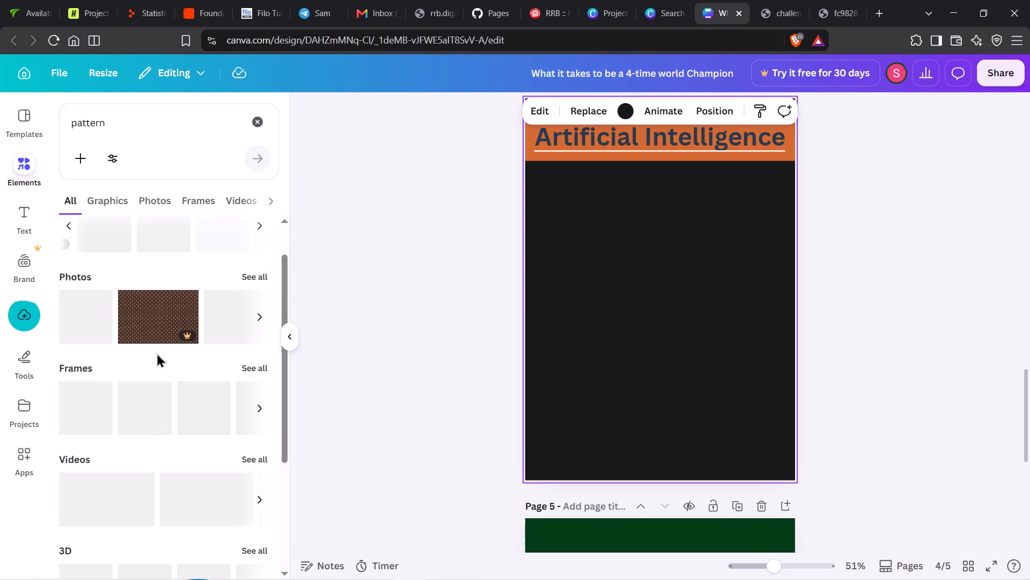
scroll(157, 353, "up", 2)
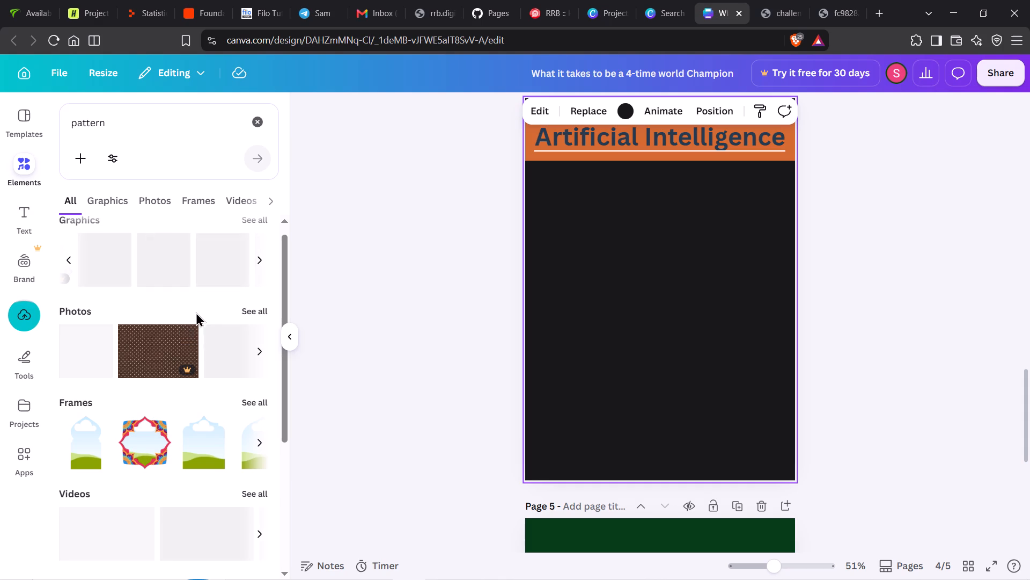
scroll(192, 313, "up", 4)
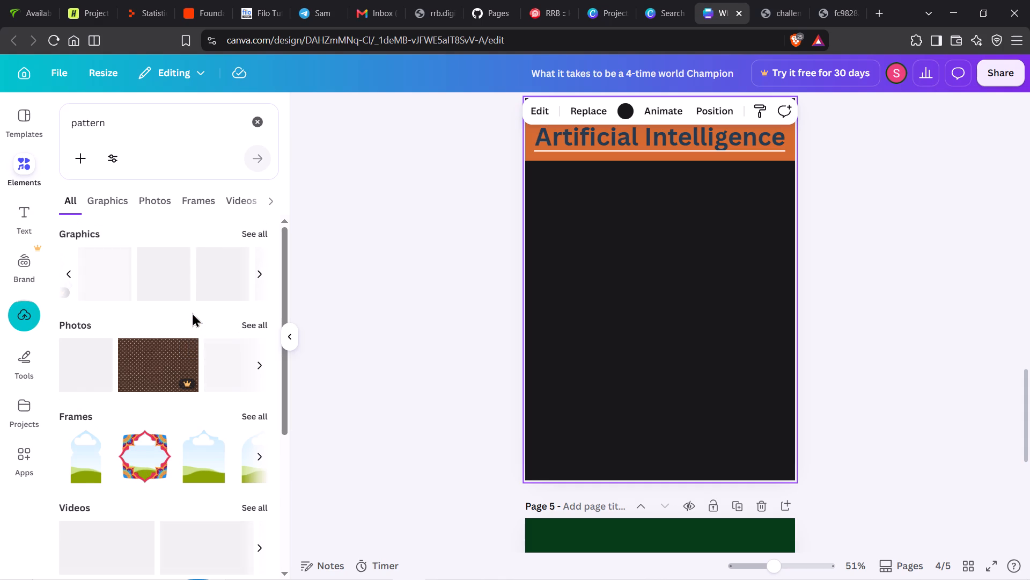
Add the curved fine-line wave graphic from the pattern results to the black Artificial Intelligence page.
scroll(160, 293, "right", 3)
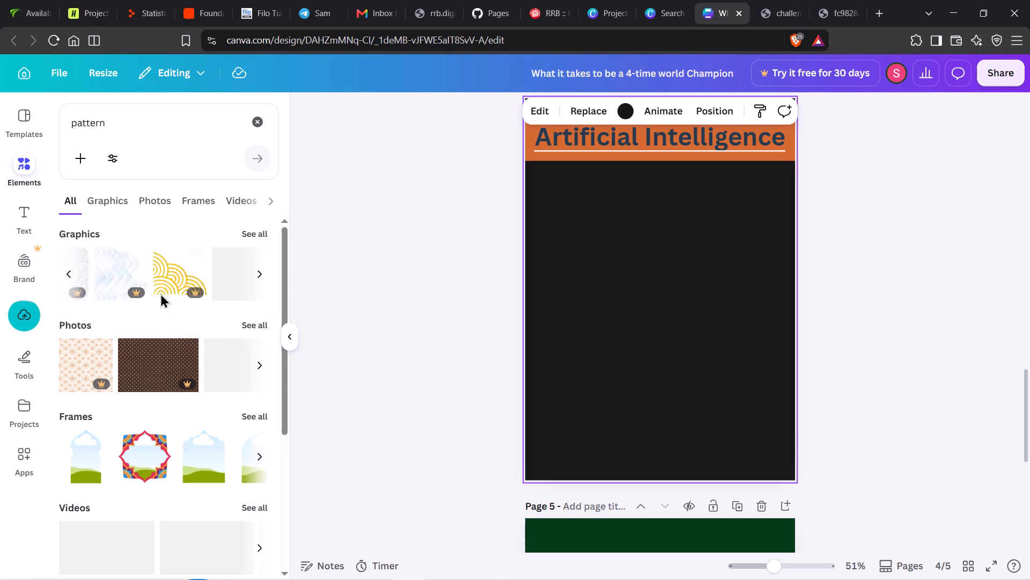
scroll(160, 293, "right", 1)
scroll(208, 284, "left", 2)
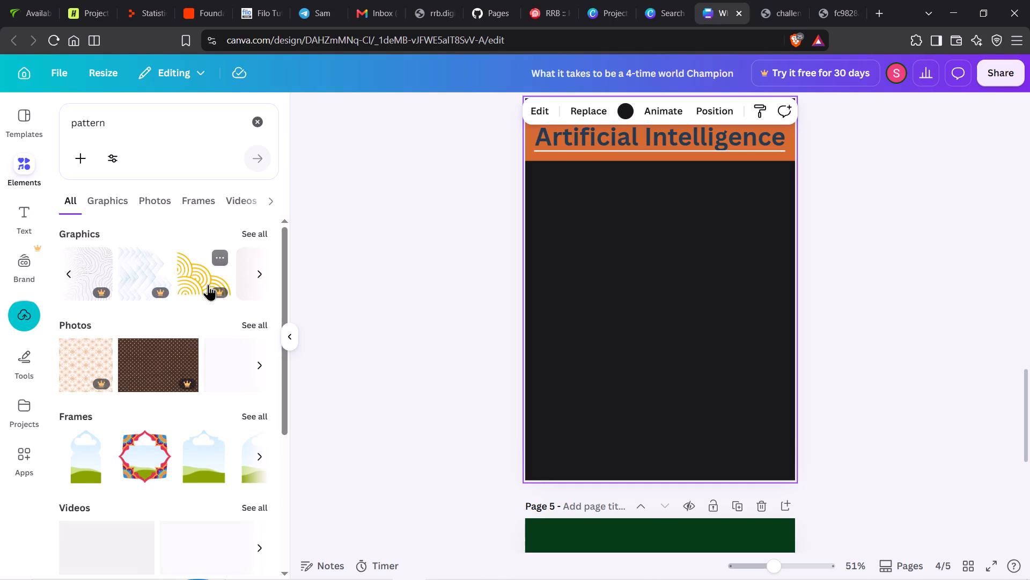
scroll(208, 284, "left", 2)
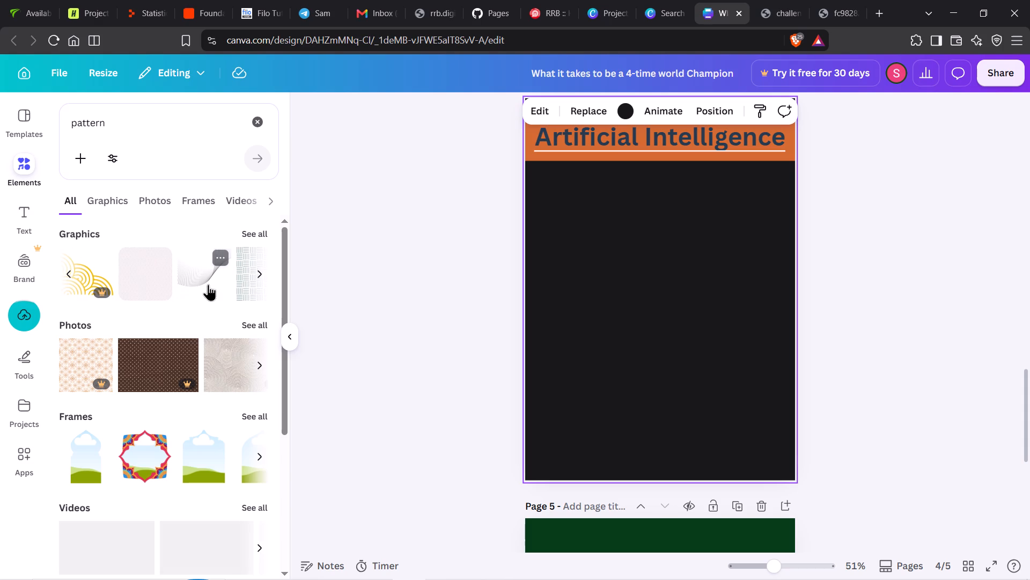
scroll(208, 284, "left", 1)
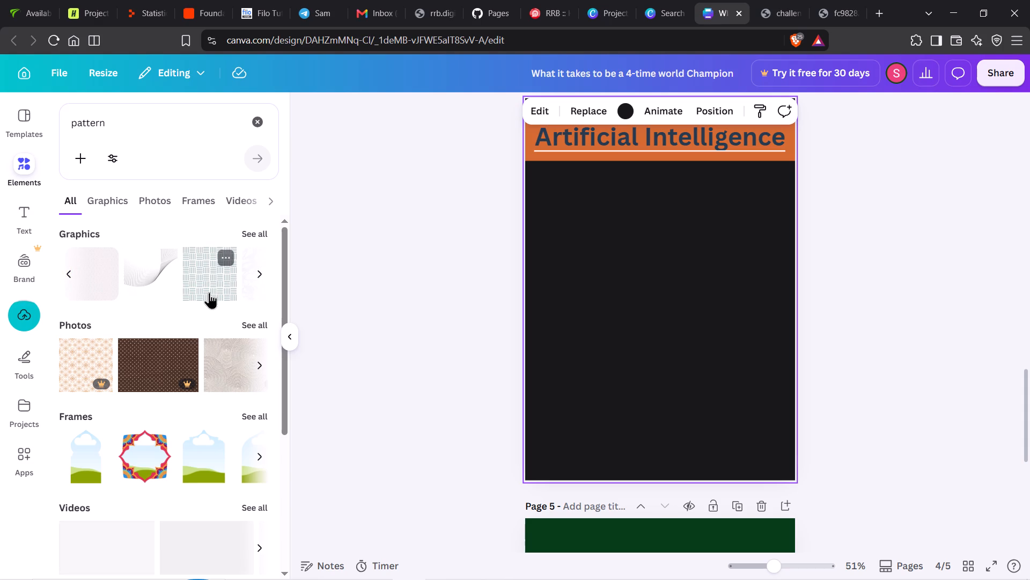
scroll(193, 291, "left", 1)
scroll(193, 291, "right", 1)
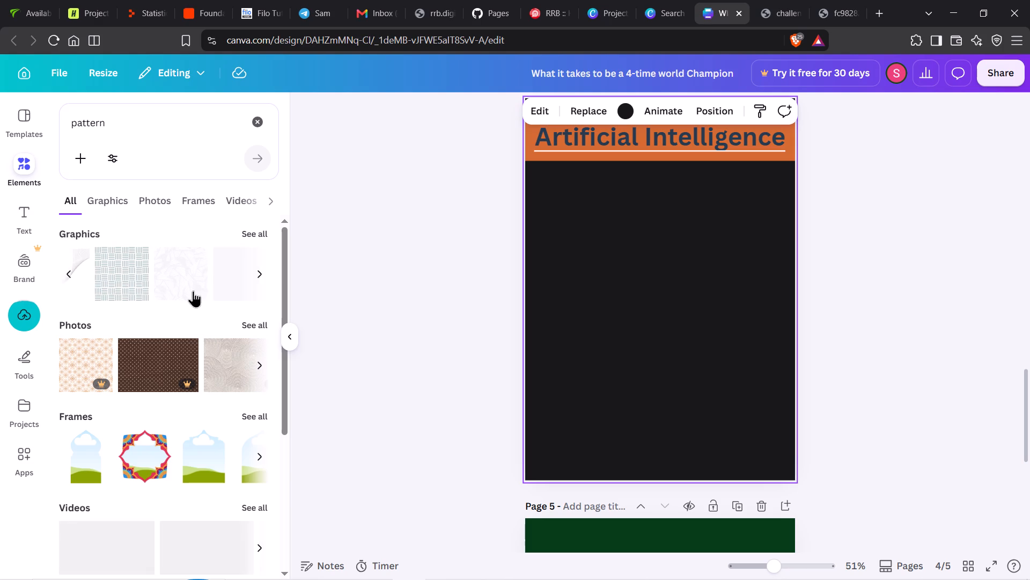
scroll(193, 291, "right", 1)
scroll(116, 282, "right", 1)
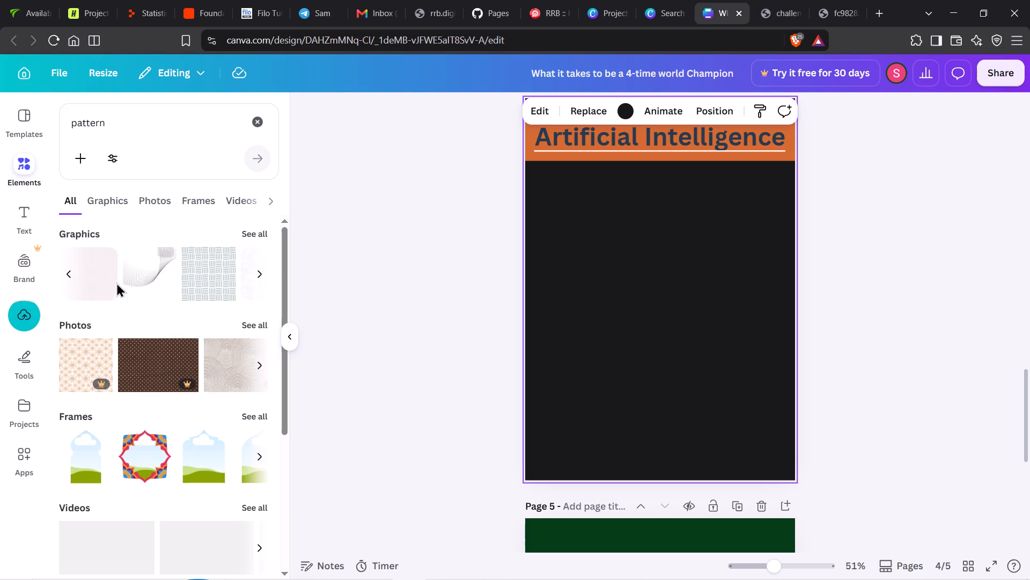
scroll(116, 282, "right", 1)
left_click(161, 278)
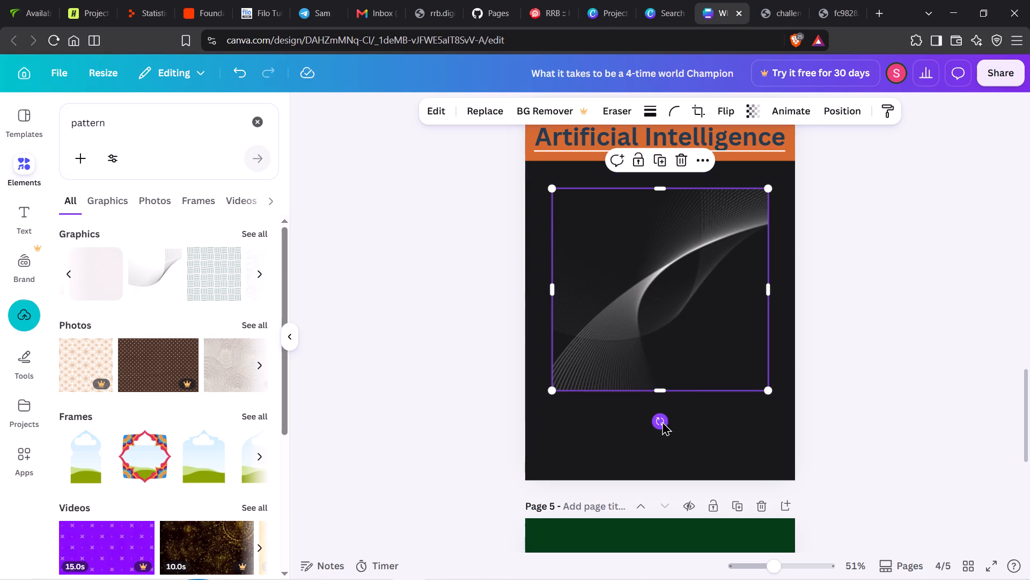
Rotate the wave graphic diagonally so that its bright curve runs roughly upright down the black page.
left_click_drag(662, 421, 605, 293)
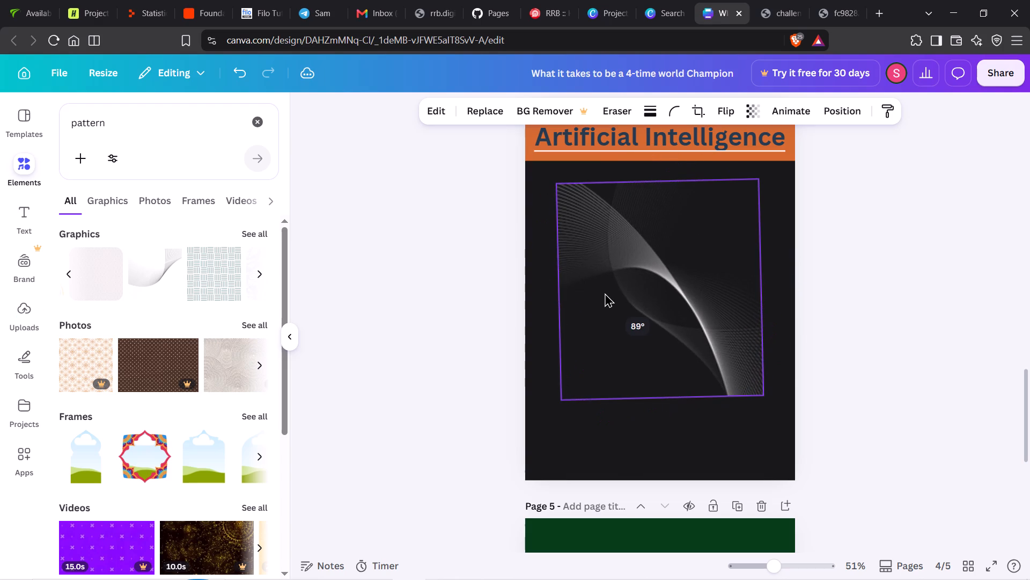
left_click_drag(605, 293, 599, 301)
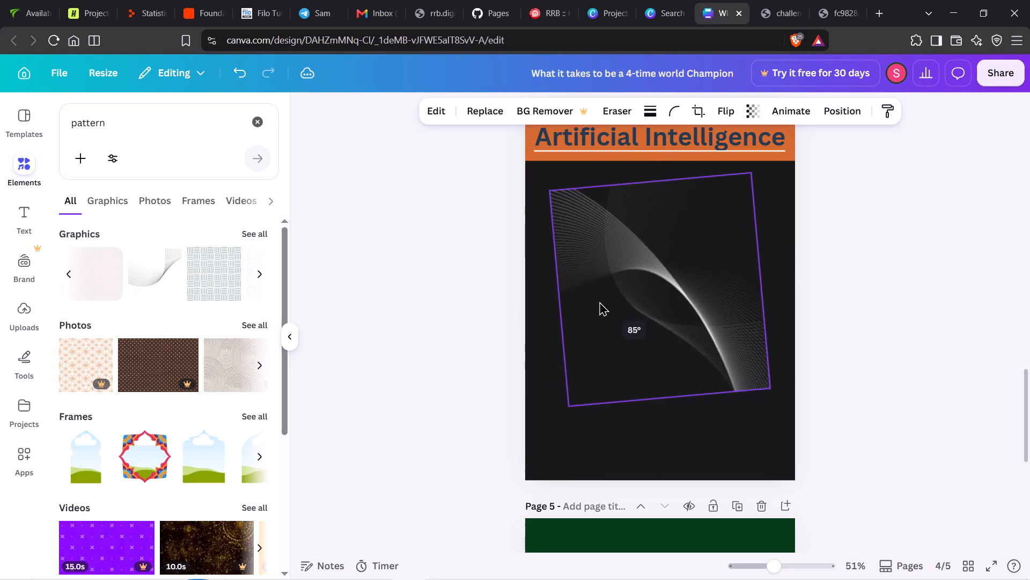
left_click_drag(599, 301, 734, 358)
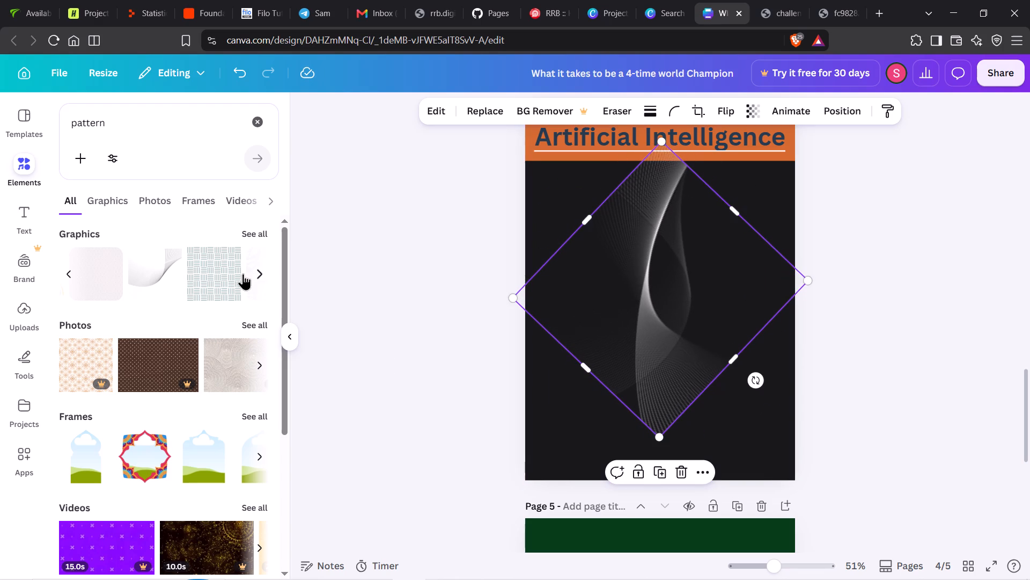
Look through further pattern results and search the design elements for "pattern recognition".
left_click(266, 274)
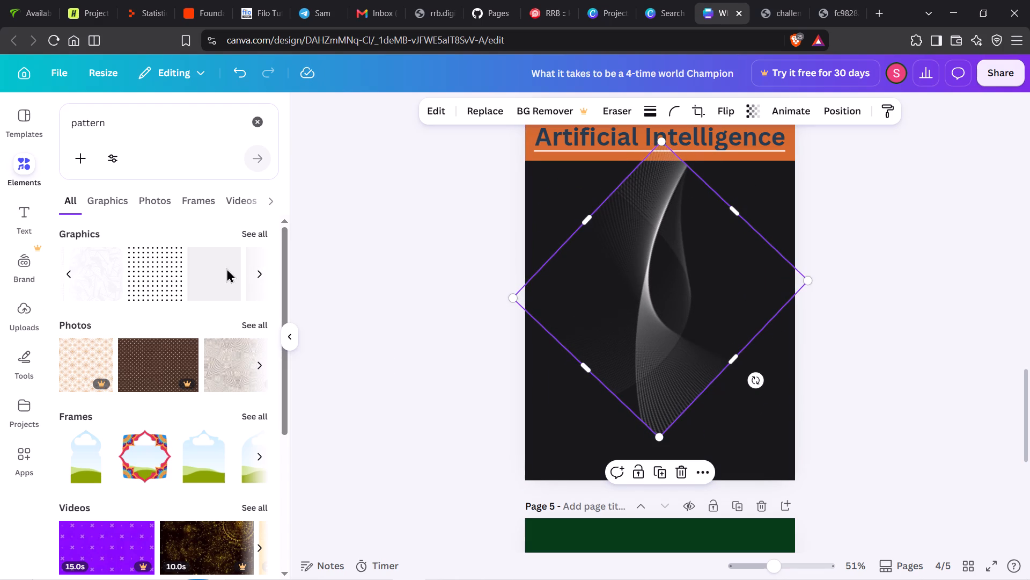
scroll(226, 268, "left", 4)
scroll(202, 442, "down", 4)
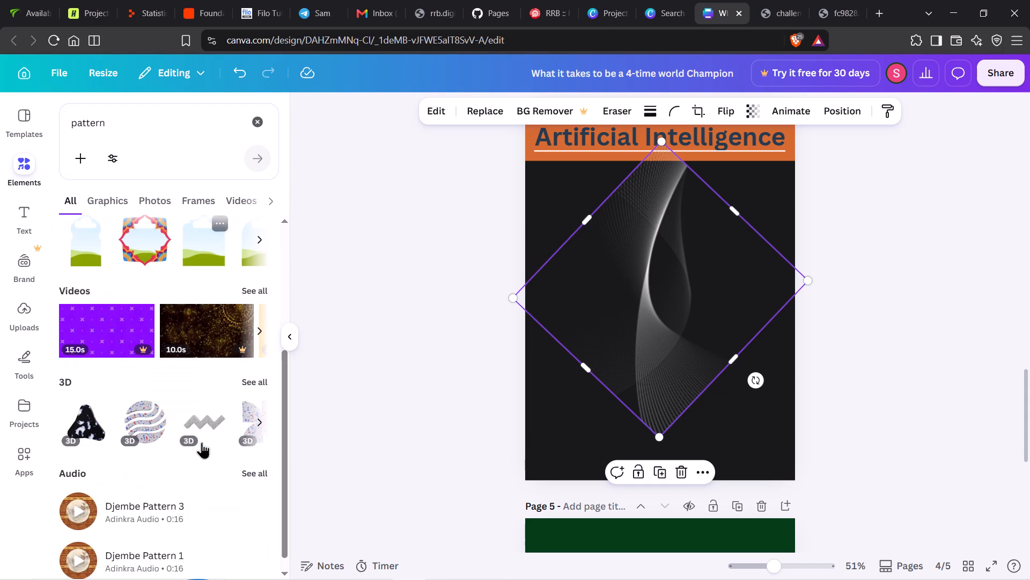
scroll(202, 442, "down", 2)
scroll(202, 442, "up", 5)
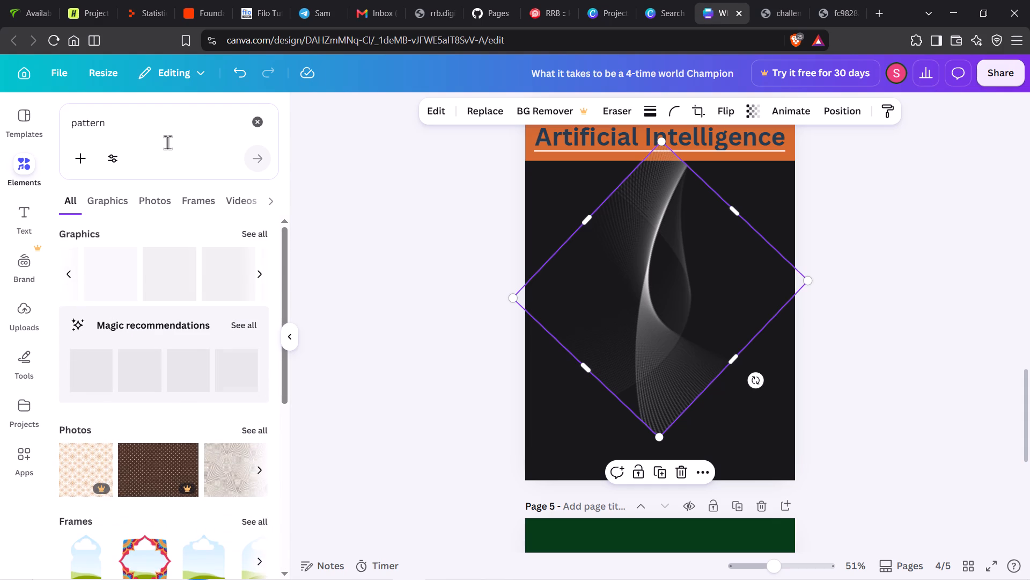
left_click(167, 142)
left_click(163, 131)
left_click(163, 131)
key("space")
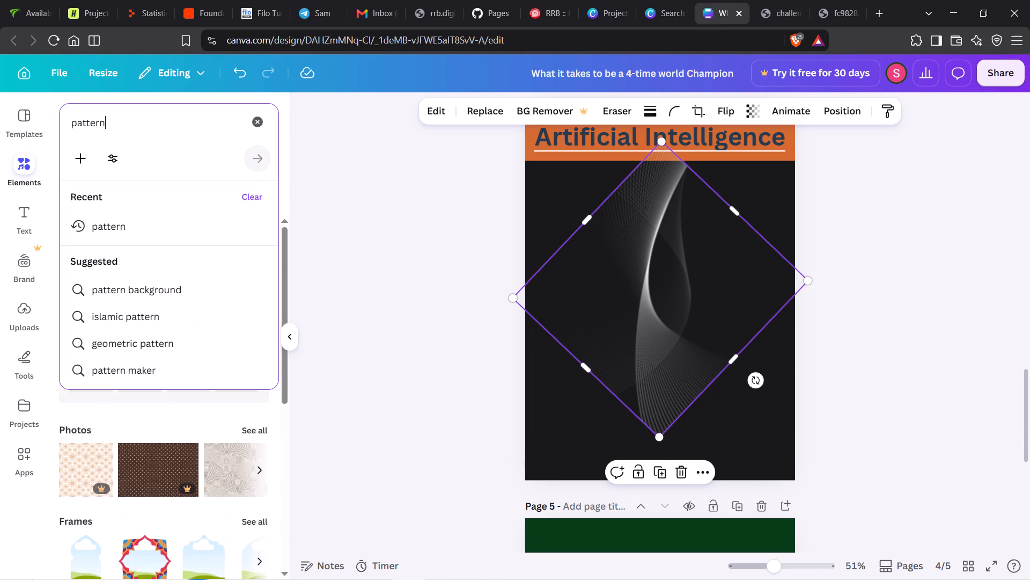
type("re")
type("cognitio")
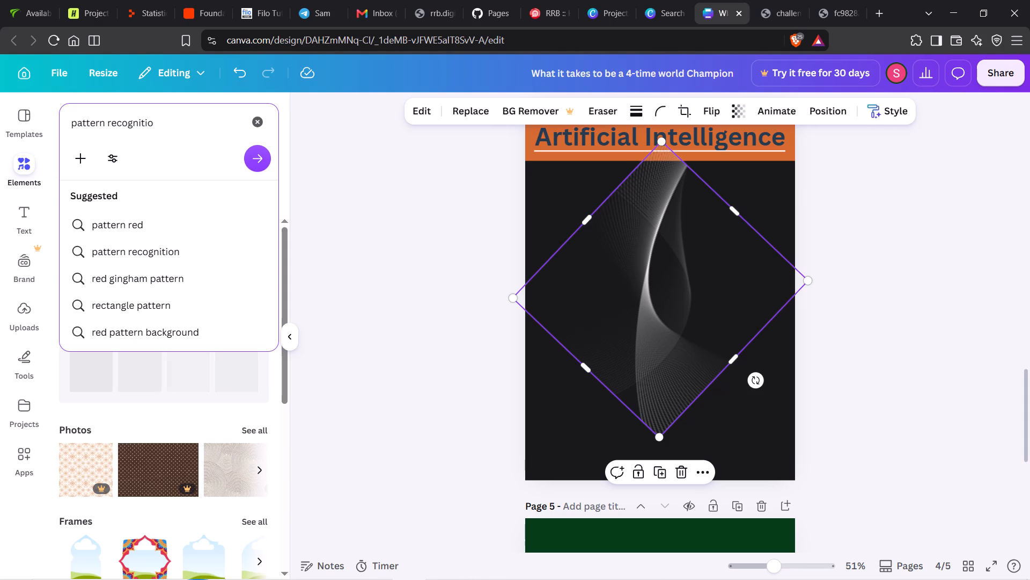
key("n")
key("Return")
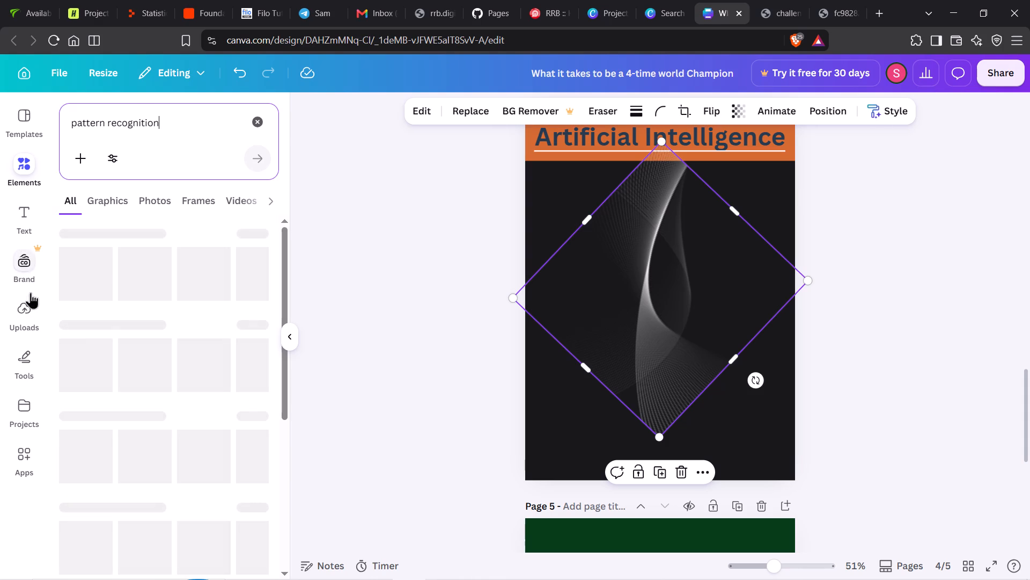
Place the newly uploaded soldier silhouettes image on the dark green page 5.
left_click(25, 307)
scroll(518, 346, "down", 4)
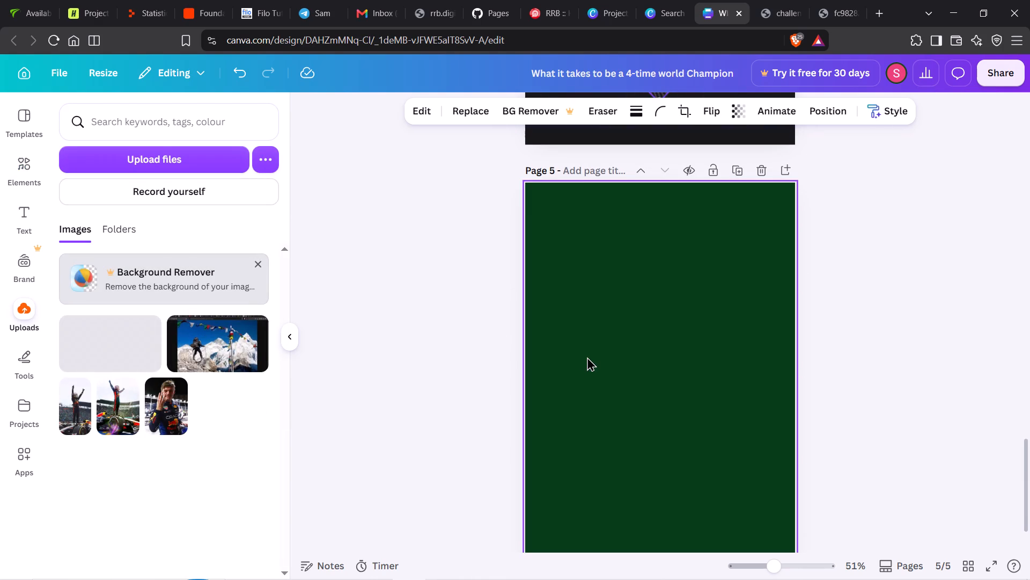
left_click(587, 357)
left_click(115, 346)
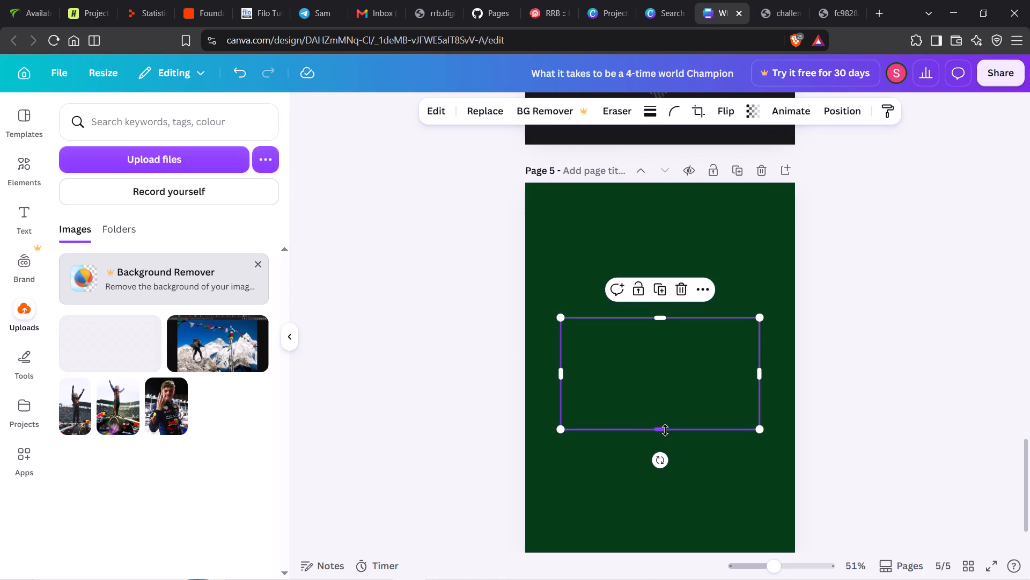
Extend the bottom edge of the placed image on page 5 downward to make its frame taller.
left_click_drag(665, 430, 665, 436)
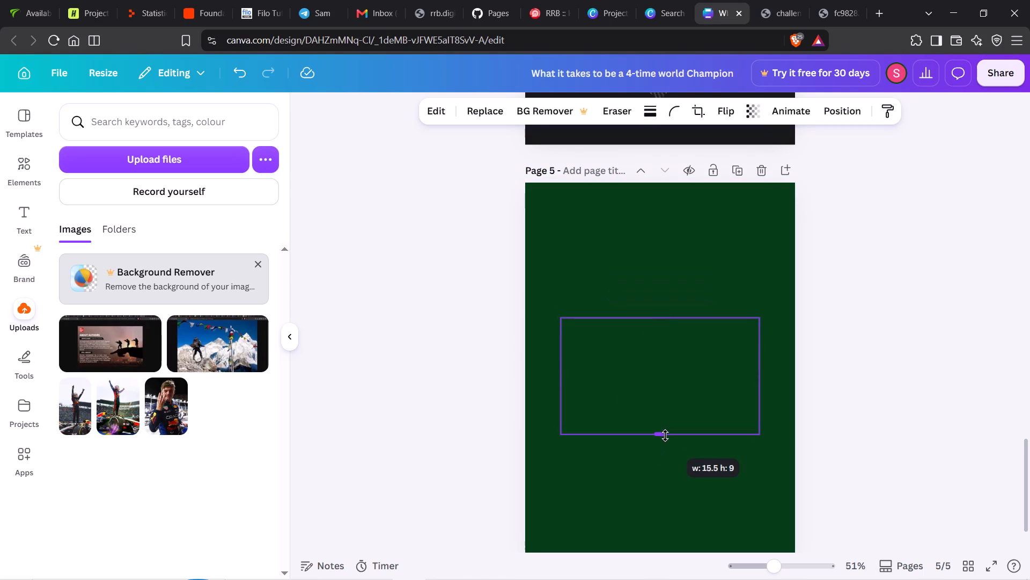
left_click_drag(665, 436, 672, 458)
left_click(665, 435)
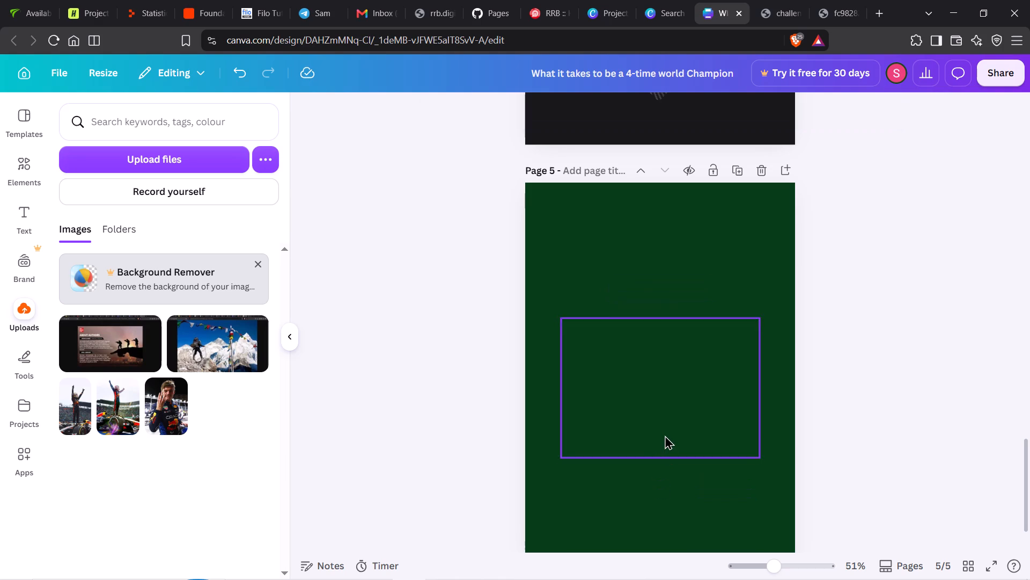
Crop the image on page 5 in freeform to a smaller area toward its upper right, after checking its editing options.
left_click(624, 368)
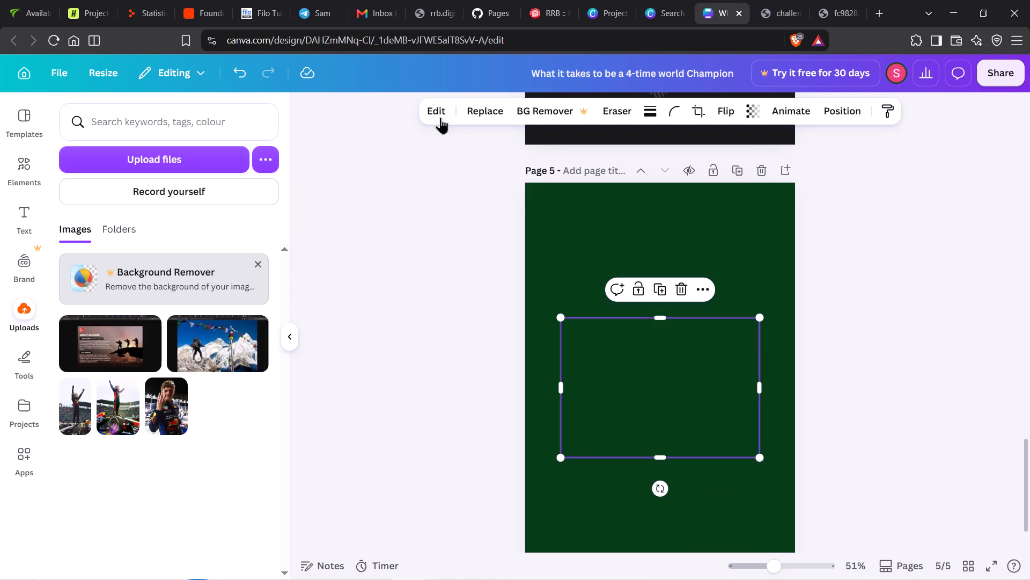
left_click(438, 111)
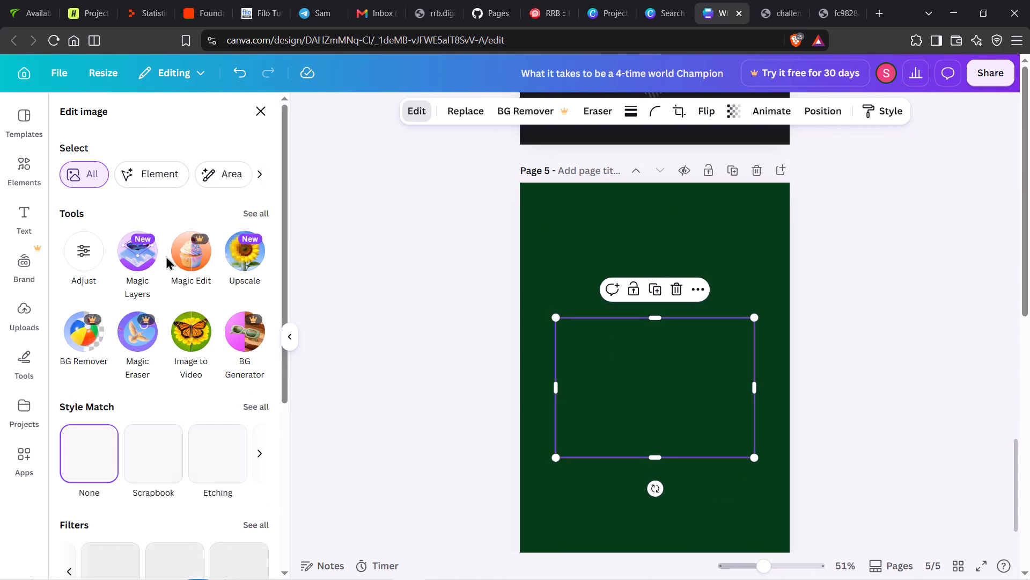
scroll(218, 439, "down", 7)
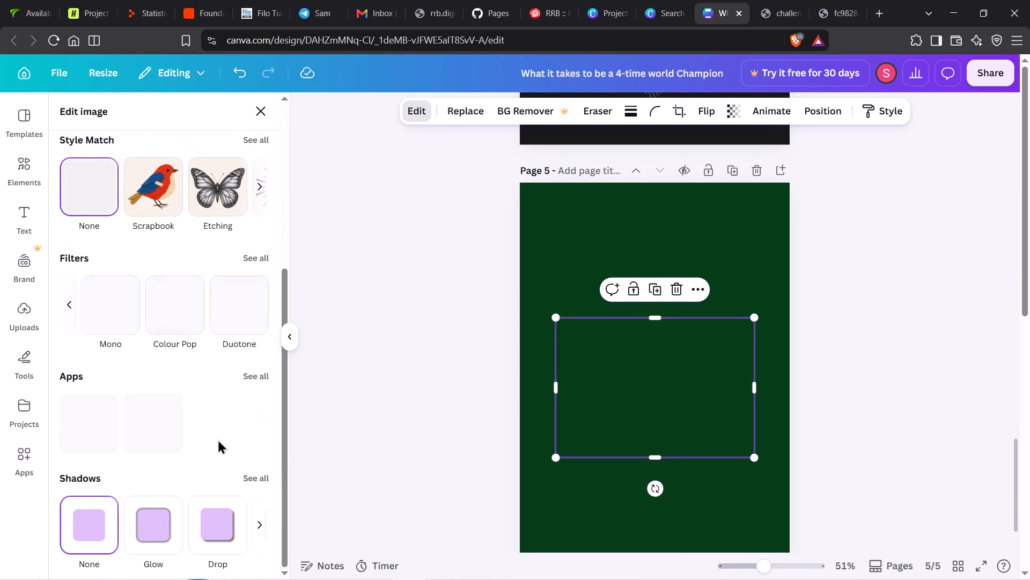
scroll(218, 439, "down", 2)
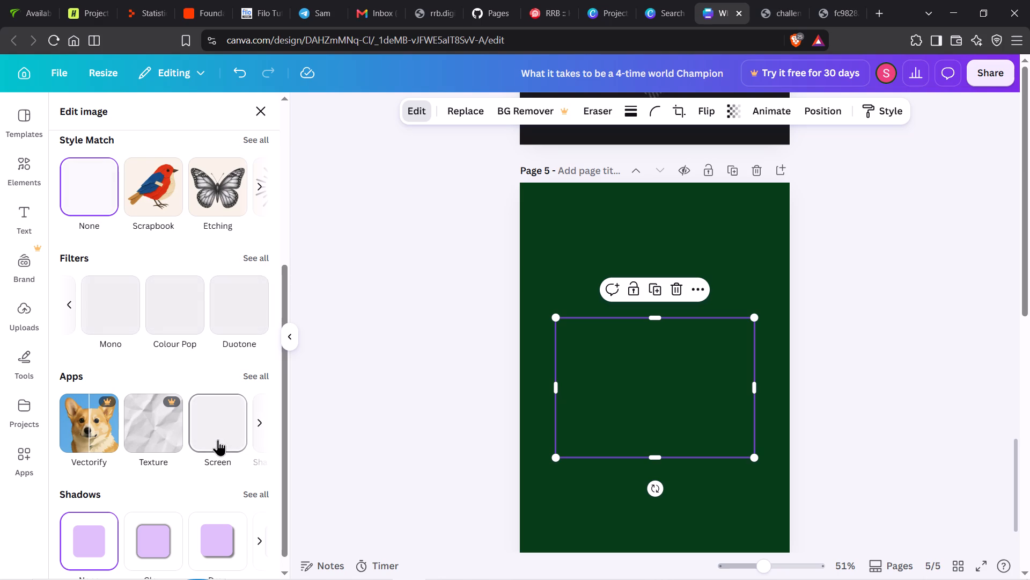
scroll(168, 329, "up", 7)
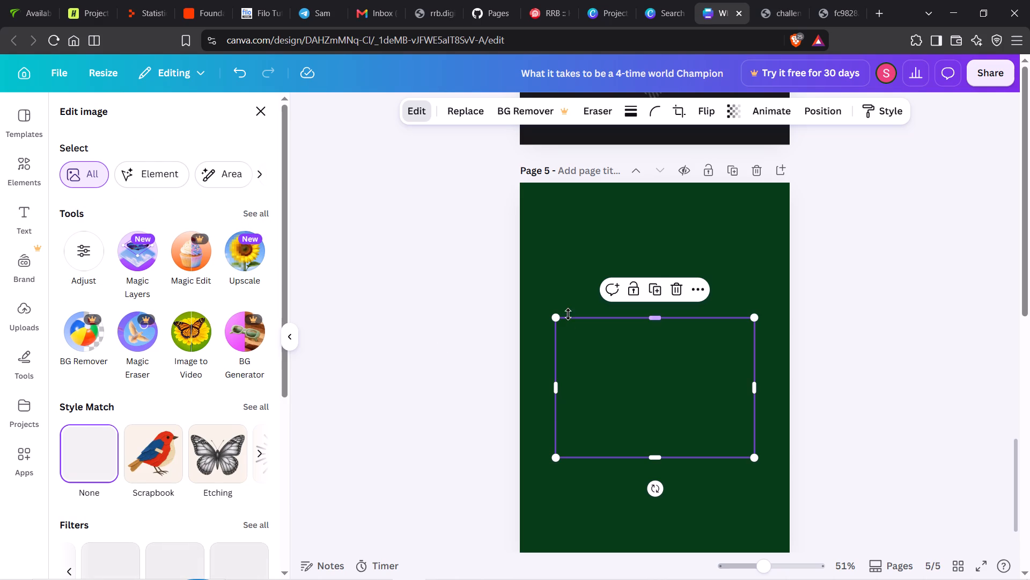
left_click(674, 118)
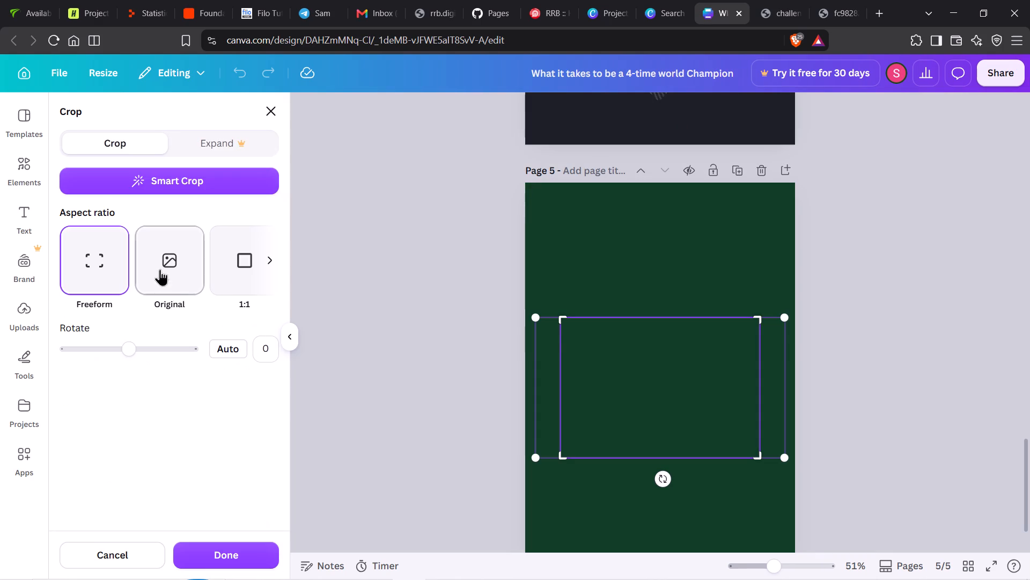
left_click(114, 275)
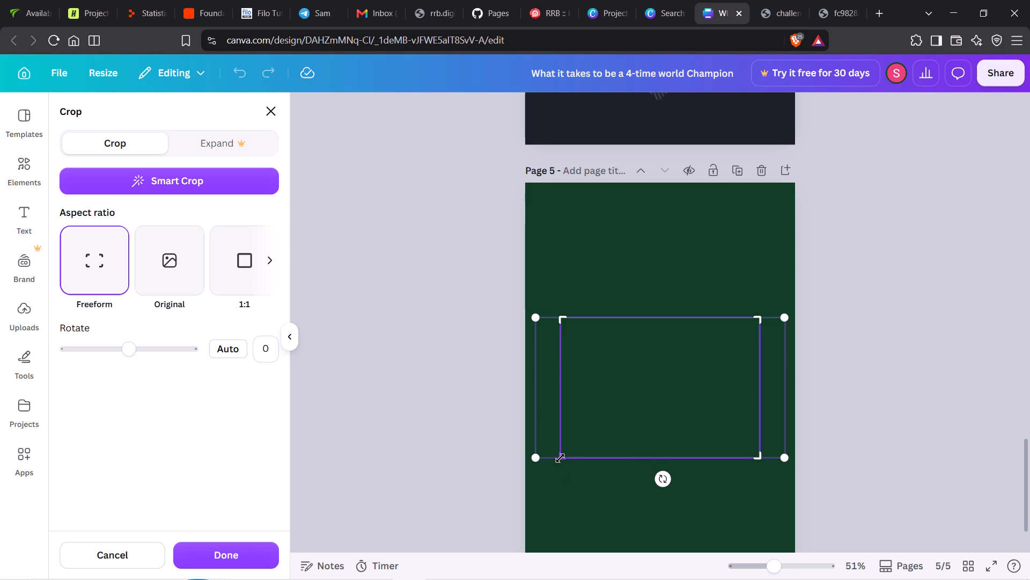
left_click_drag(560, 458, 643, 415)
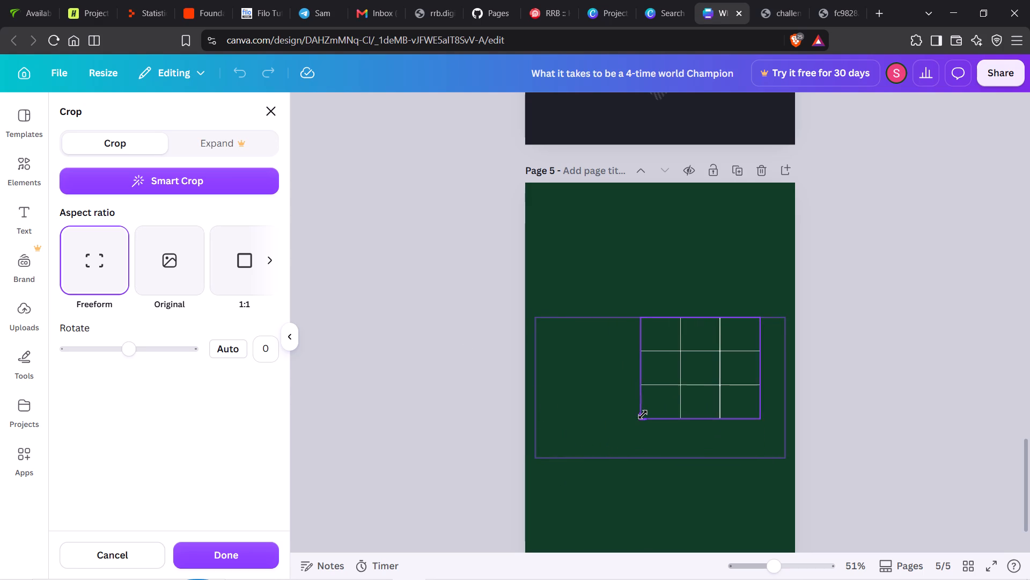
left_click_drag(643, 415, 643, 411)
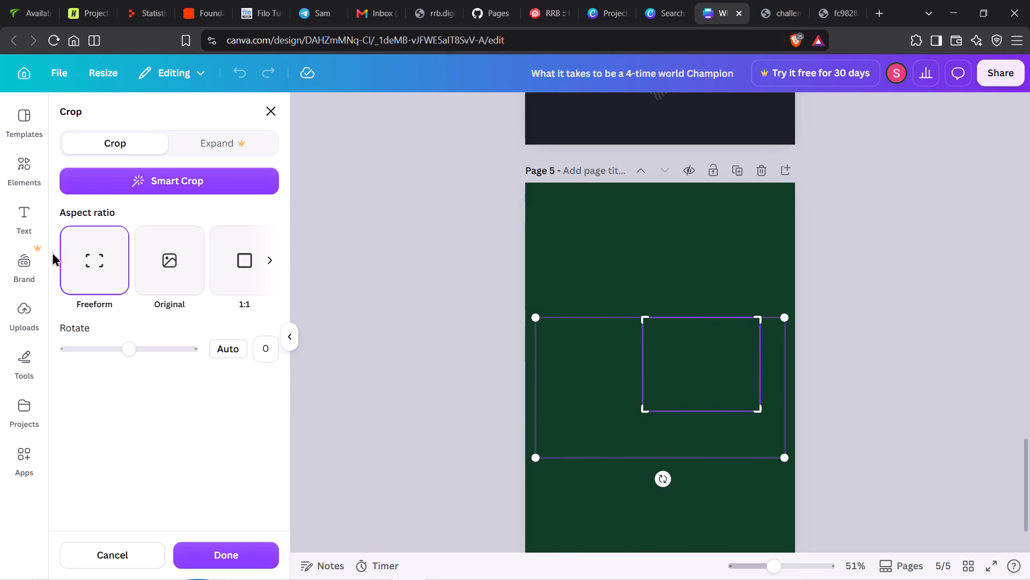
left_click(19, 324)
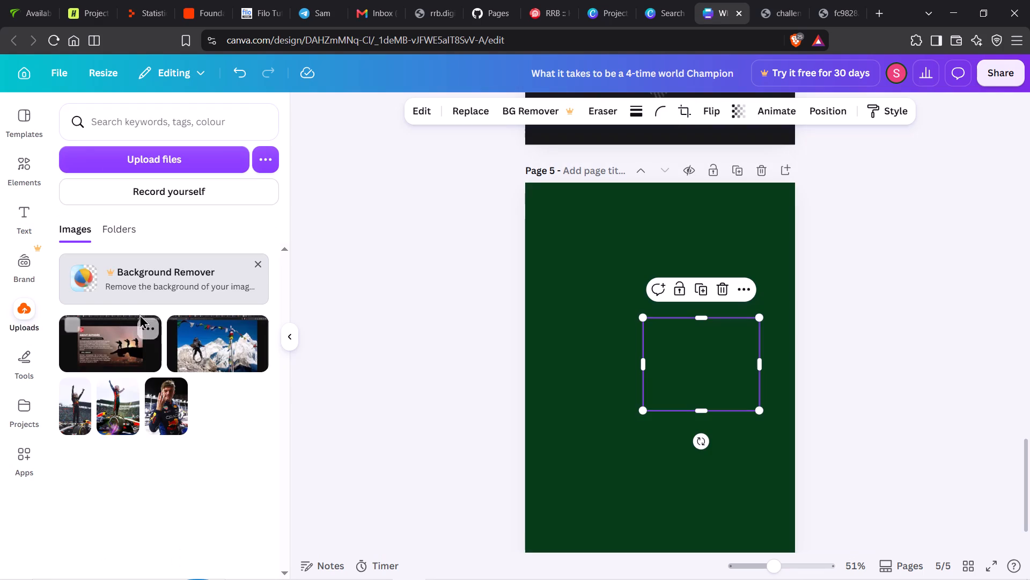
Delete the cropped image from page 5.
left_click(720, 377)
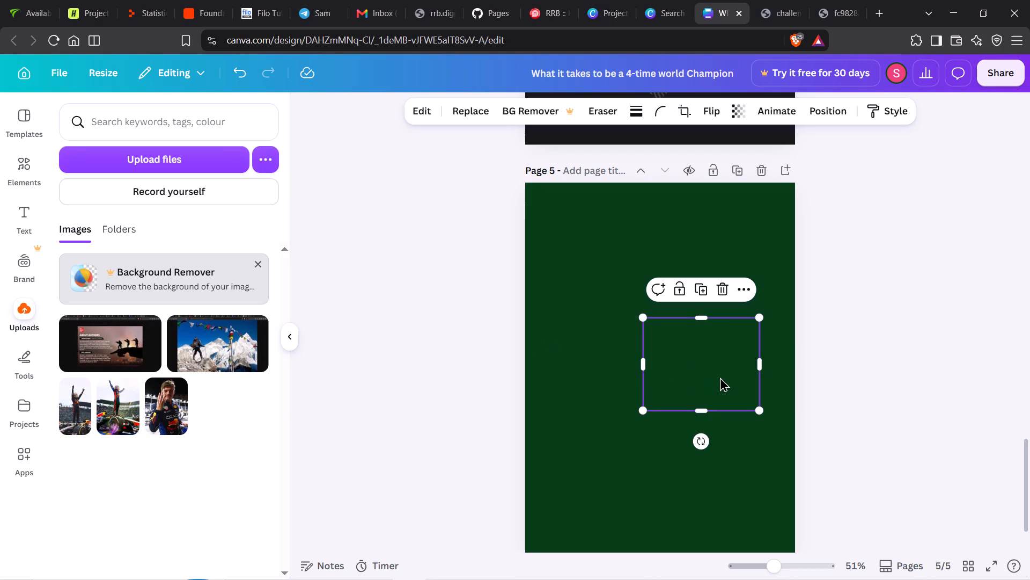
right_click(720, 377)
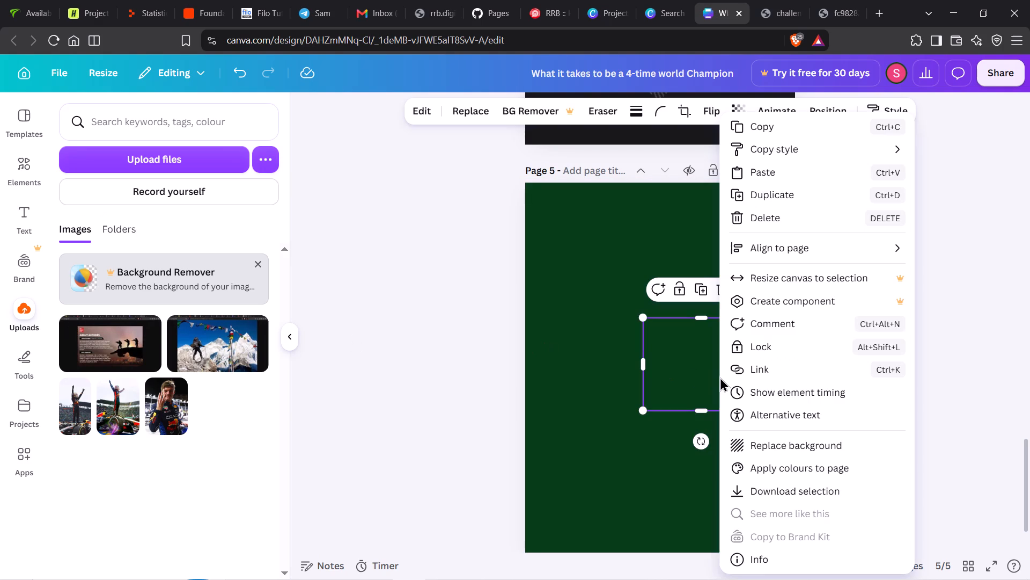
left_click(699, 381)
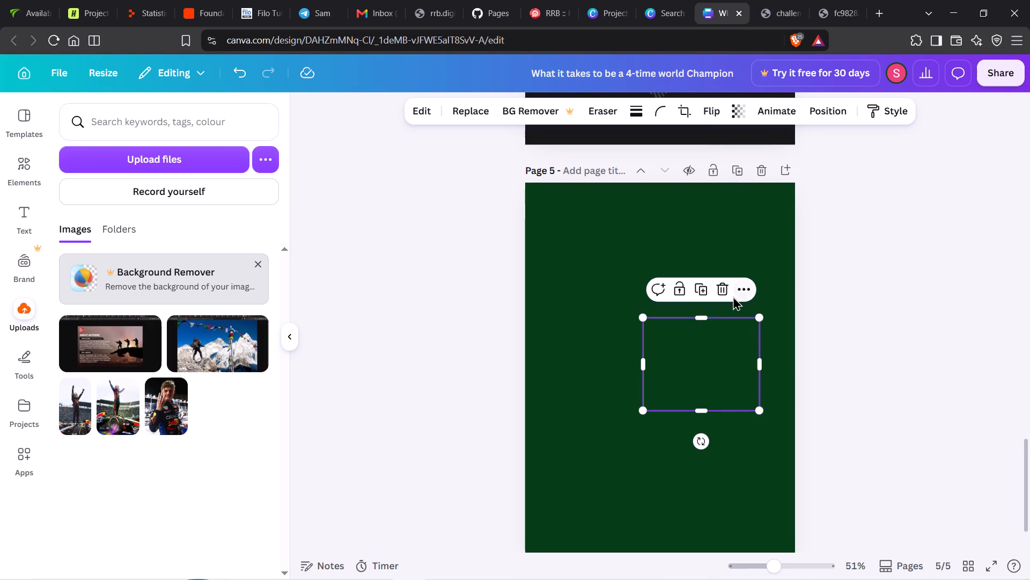
left_click(726, 296)
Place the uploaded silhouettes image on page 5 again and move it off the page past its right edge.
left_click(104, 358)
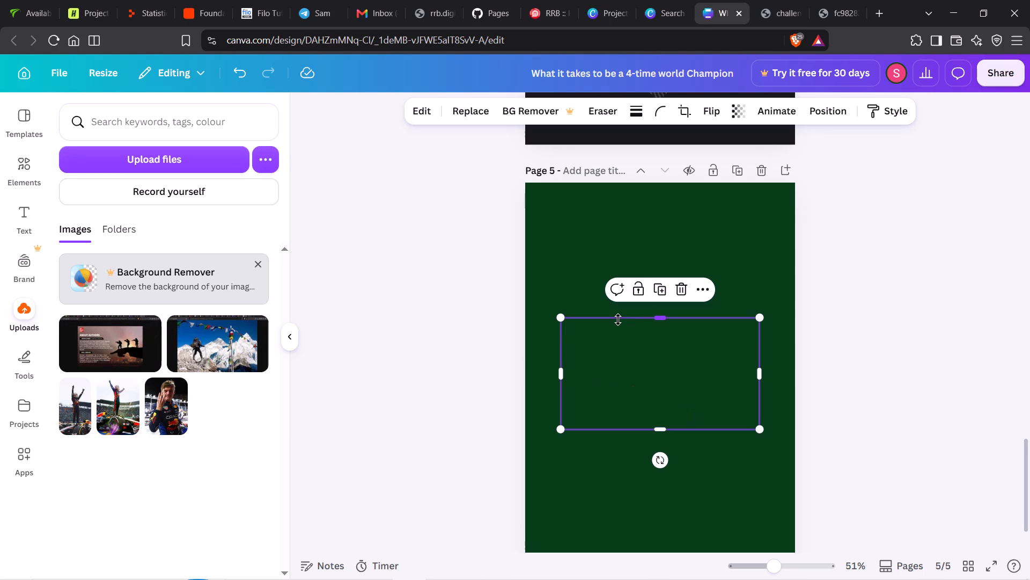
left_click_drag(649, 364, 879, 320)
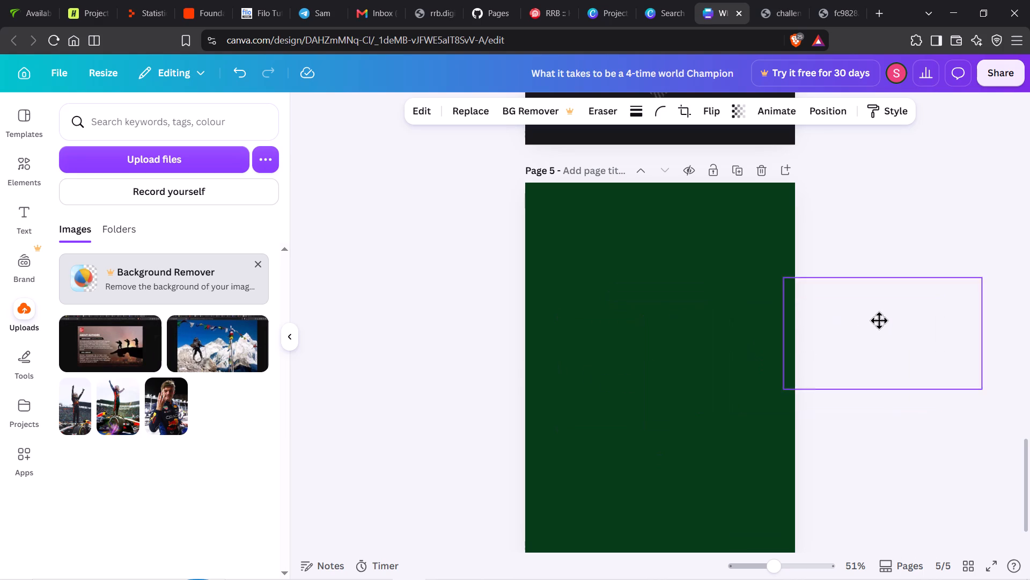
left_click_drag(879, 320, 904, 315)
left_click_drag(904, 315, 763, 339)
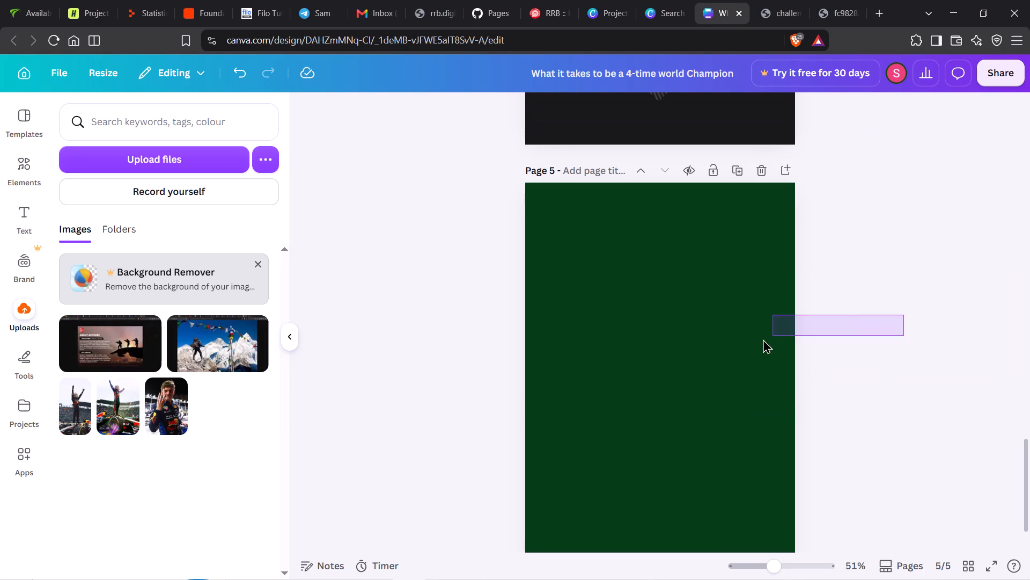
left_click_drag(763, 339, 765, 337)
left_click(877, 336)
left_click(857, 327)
Enlarge the wave graphic on page 4 and shift it so its bright curve runs along the page's left side.
scroll(644, 236, "up", 6)
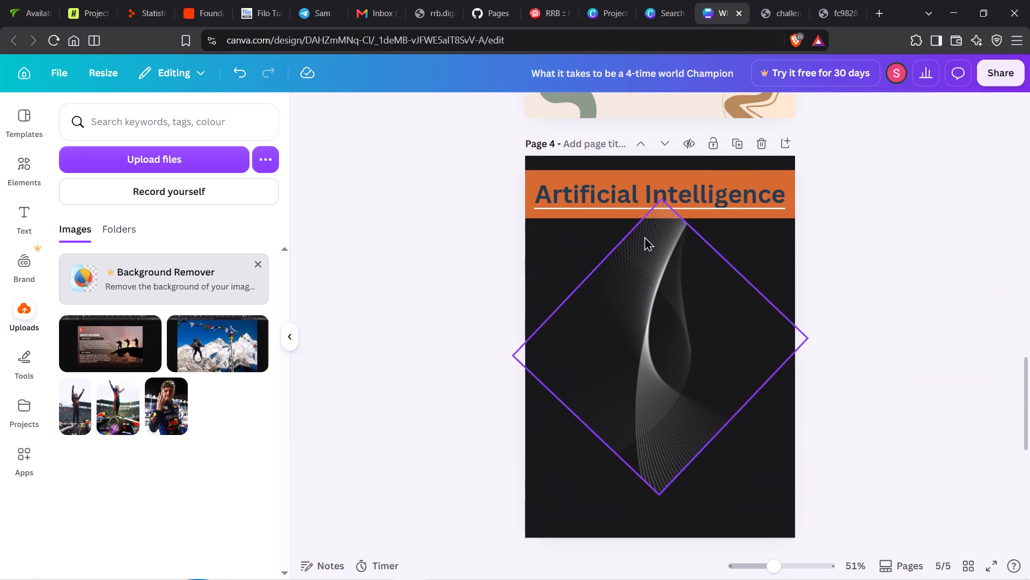
left_click(21, 160)
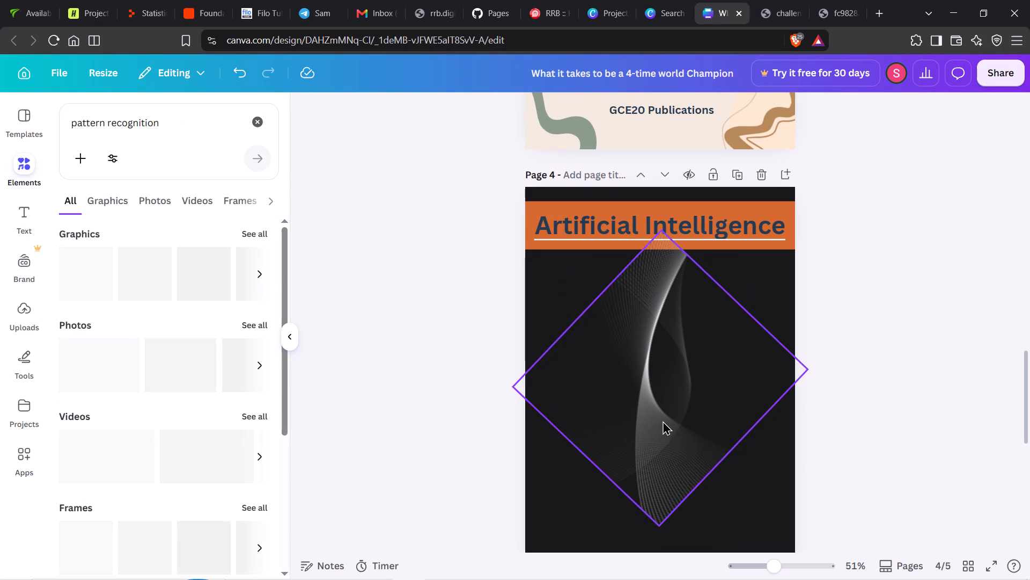
left_click_drag(650, 420, 655, 448)
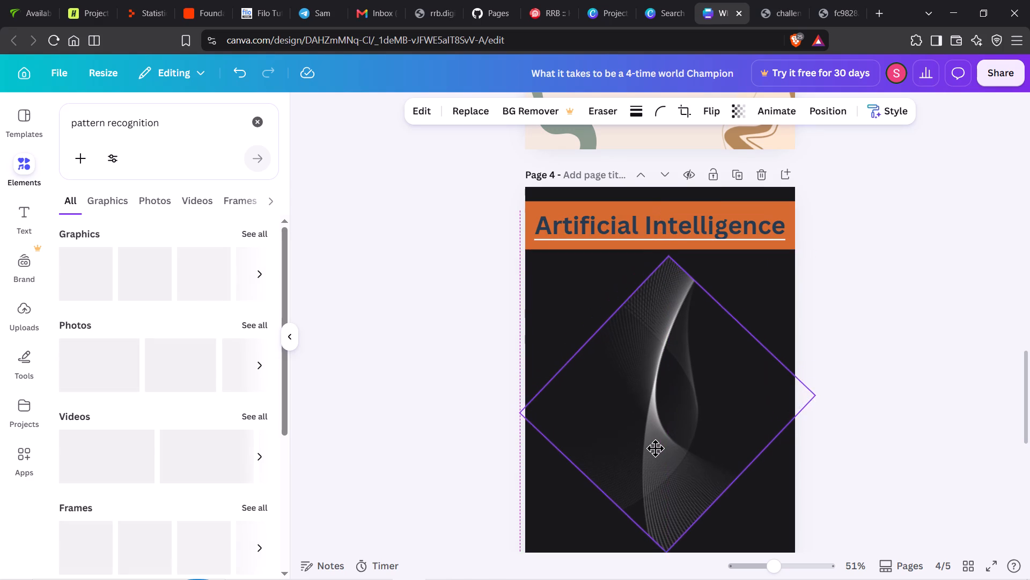
left_click_drag(655, 448, 650, 449)
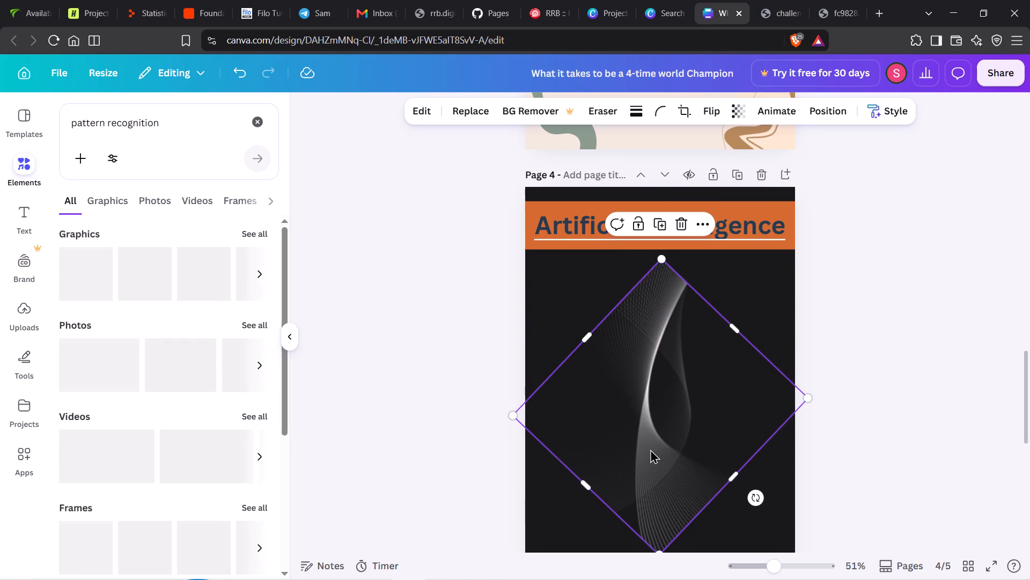
left_click_drag(810, 401, 870, 390)
left_click_drag(723, 431, 706, 431)
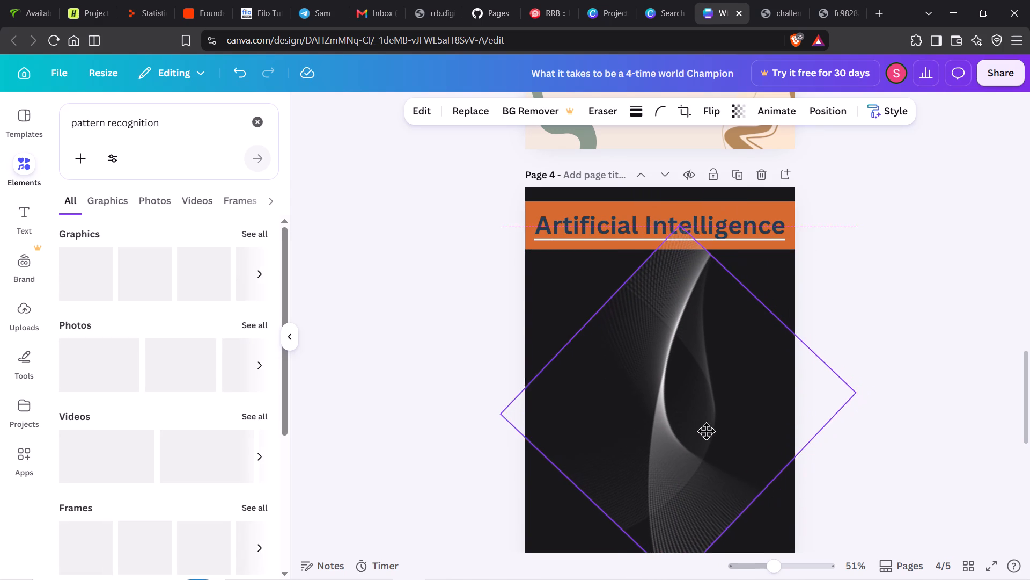
left_click_drag(706, 431, 664, 429)
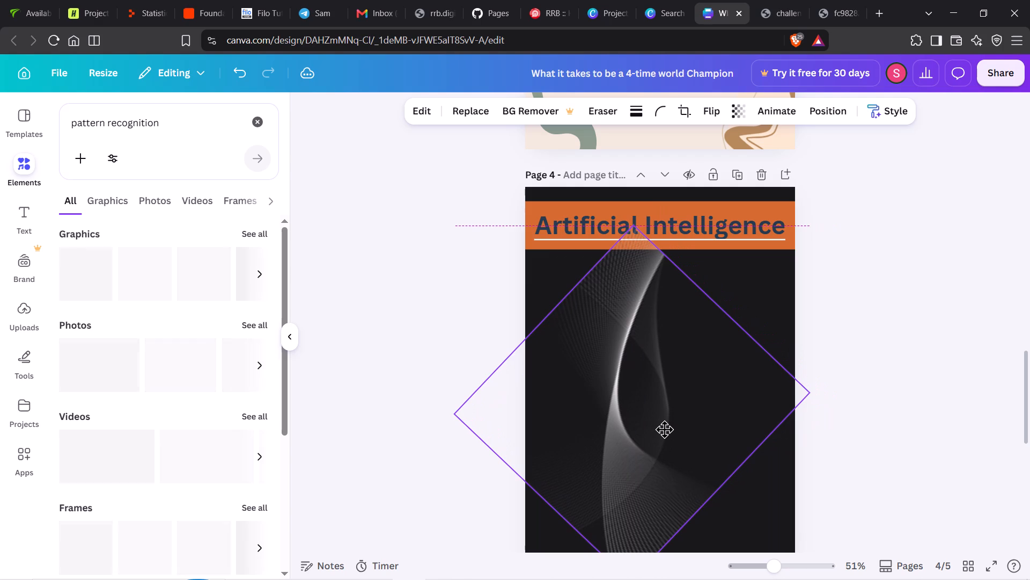
left_click_drag(664, 429, 598, 423)
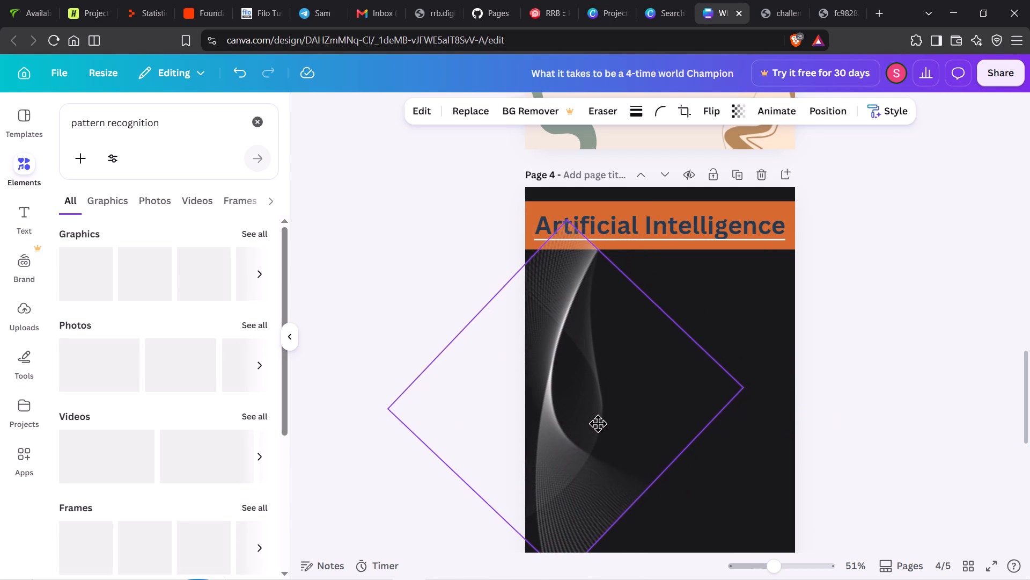
left_click_drag(598, 423, 593, 422)
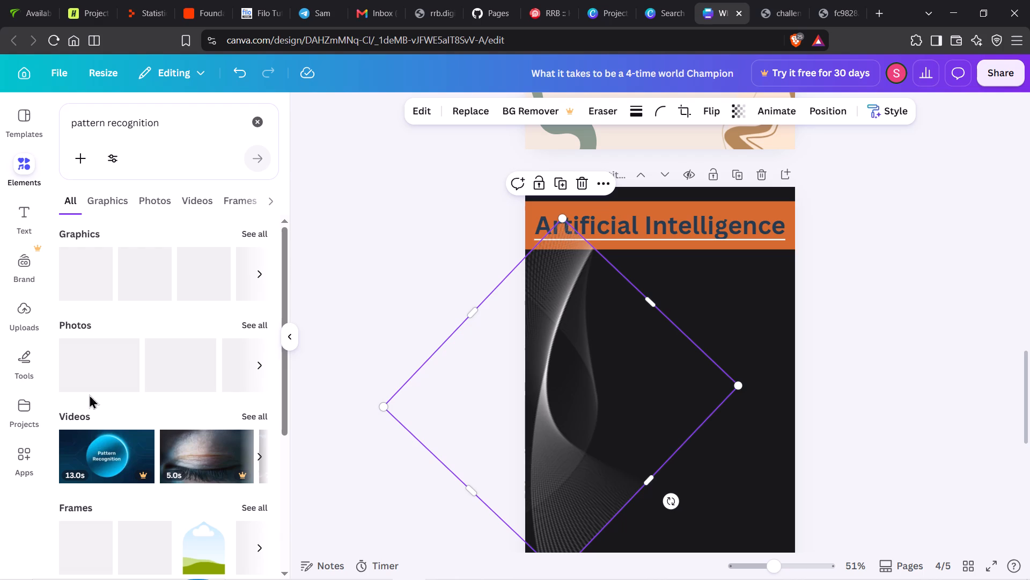
Look through the "pattern recognition" element results for further material for page 4.
scroll(181, 334, "down", 1)
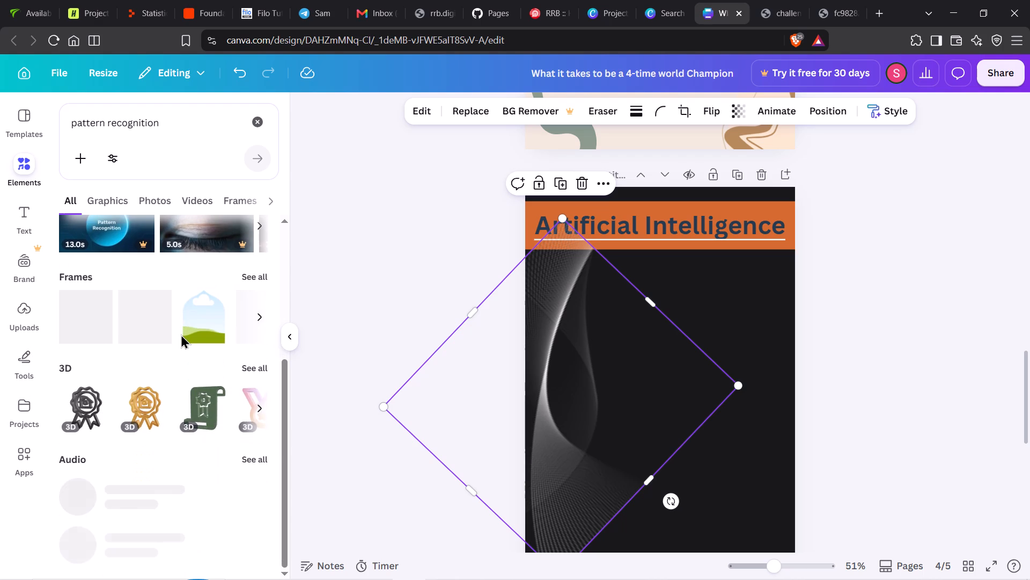
scroll(181, 334, "down", 2)
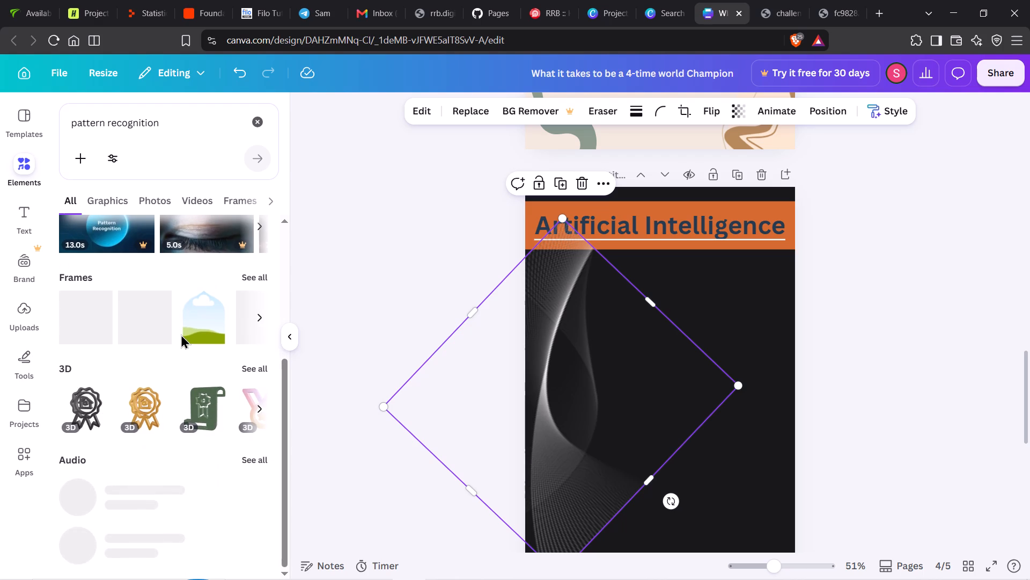
scroll(181, 334, "down", 2)
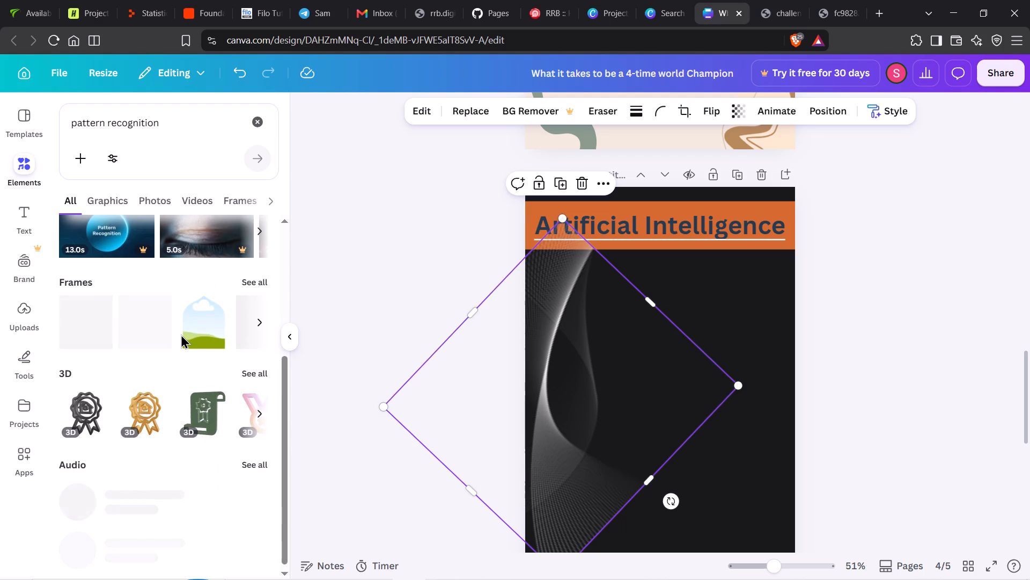
scroll(181, 334, "down", 1)
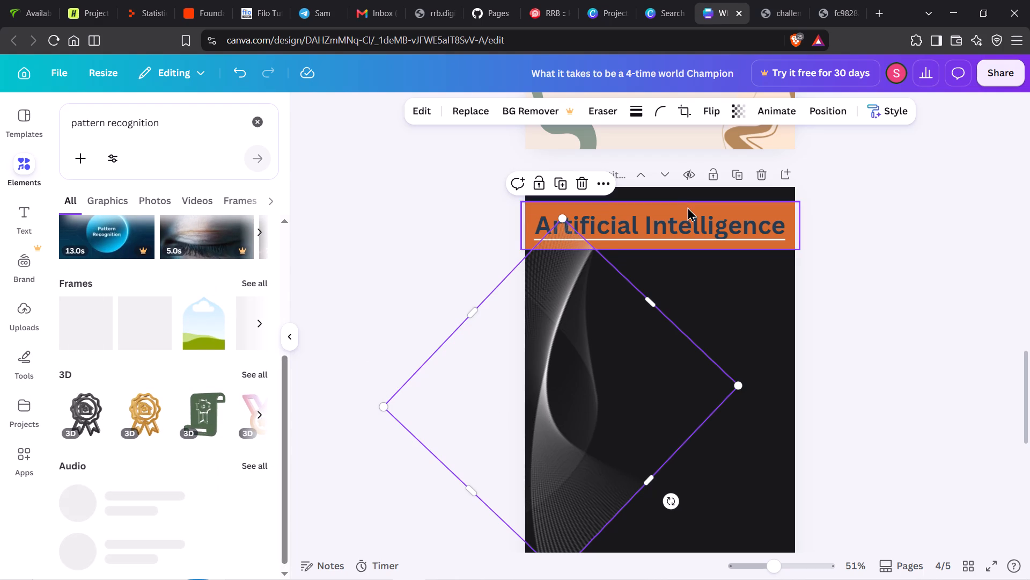
Group the underline, the "Artificial Intelligence" text and the orange band on page 4.
left_click(687, 243)
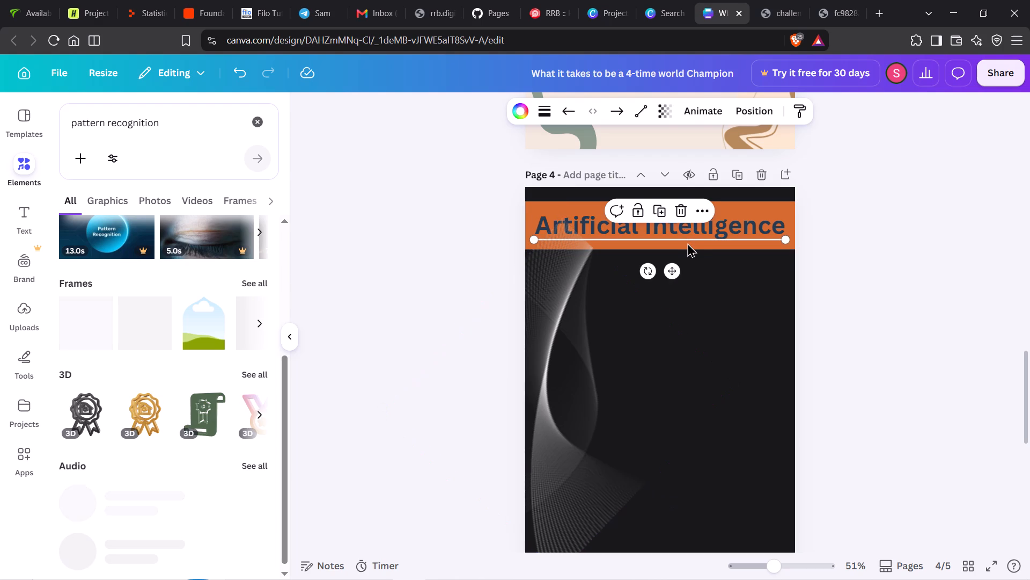
left_click(716, 219, "shift")
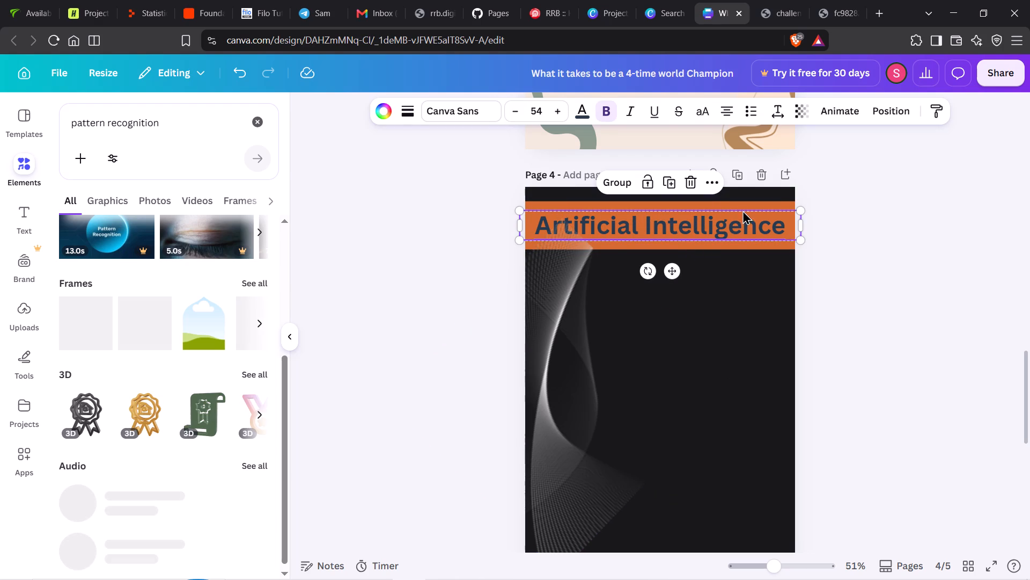
left_click(744, 206, "shift")
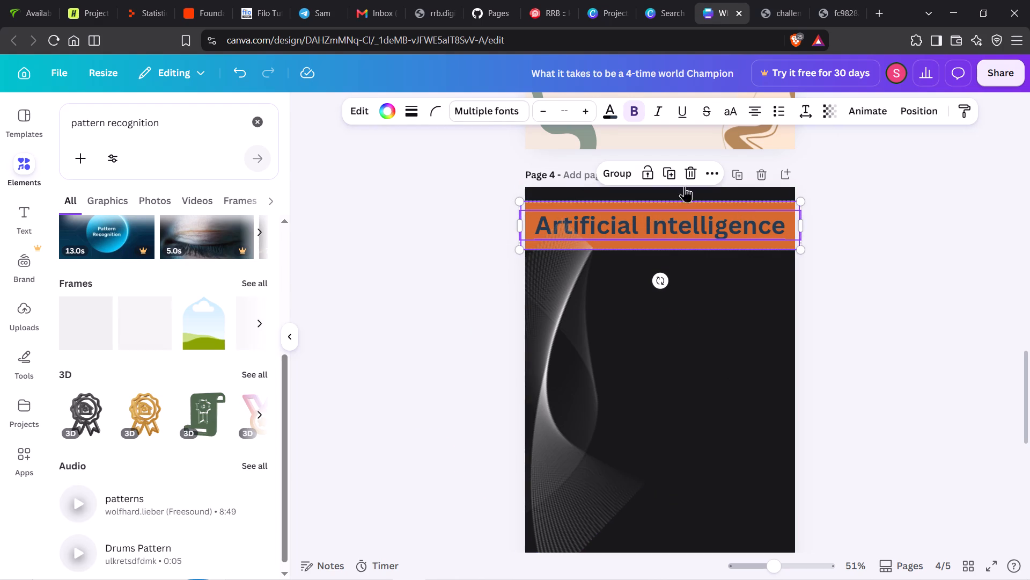
left_click(620, 176)
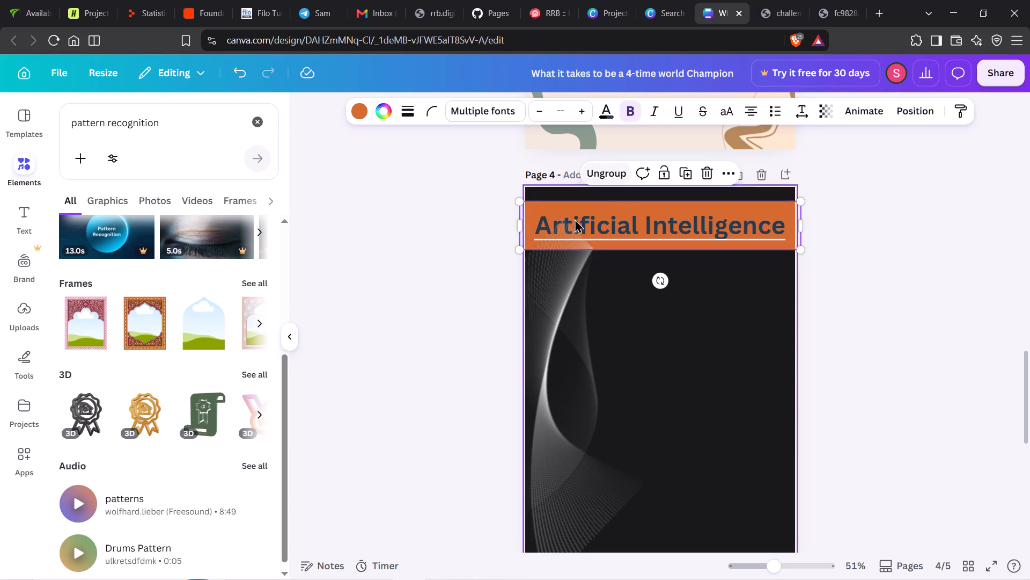
Narrow the grouped heading from its left side so it occupies only the right two-thirds of page 4.
left_click_drag(519, 225, 584, 225)
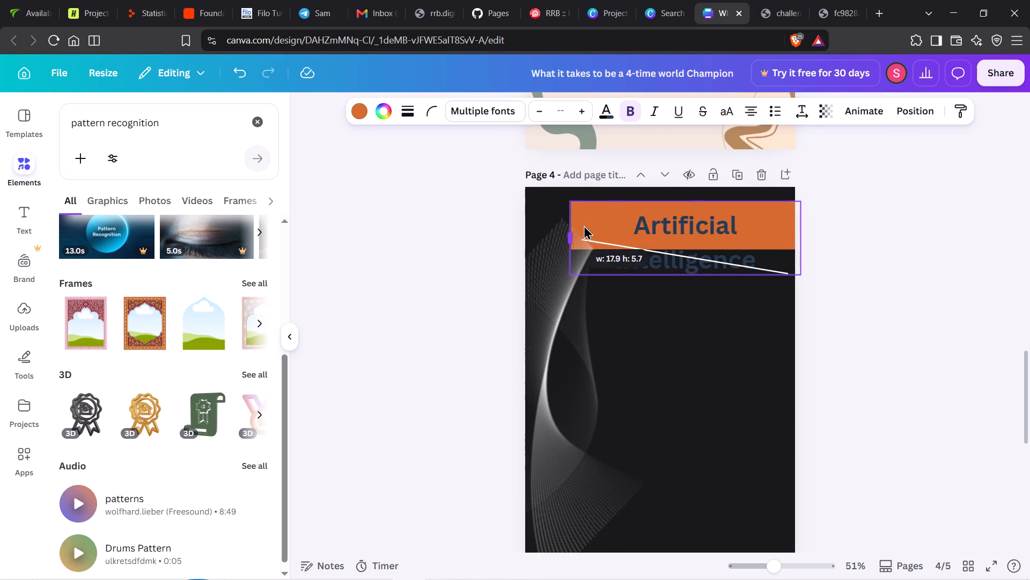
left_click_drag(584, 225, 620, 223)
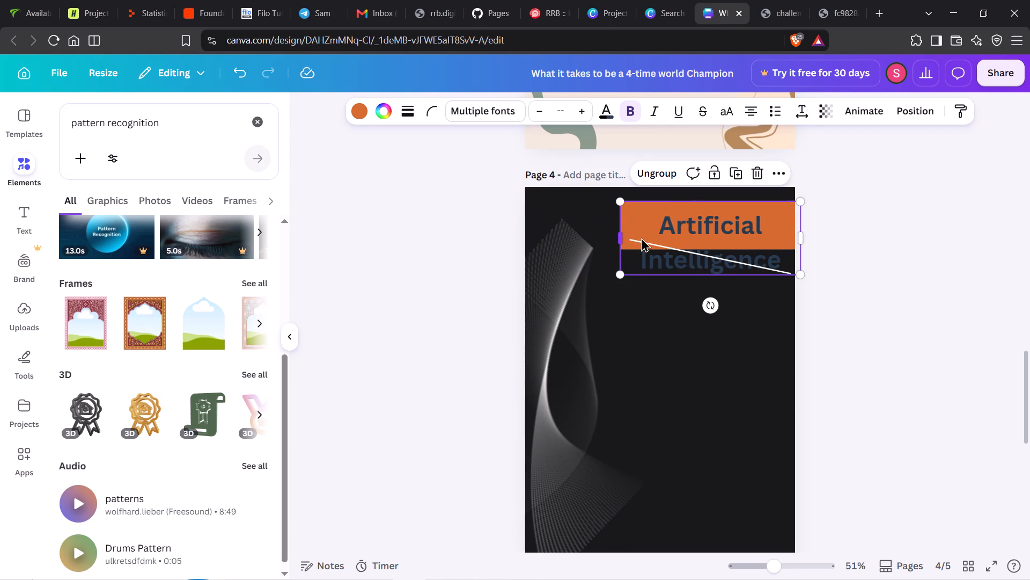
Release the slanted white line from the heading group on page 4 and delete it.
left_click(661, 248)
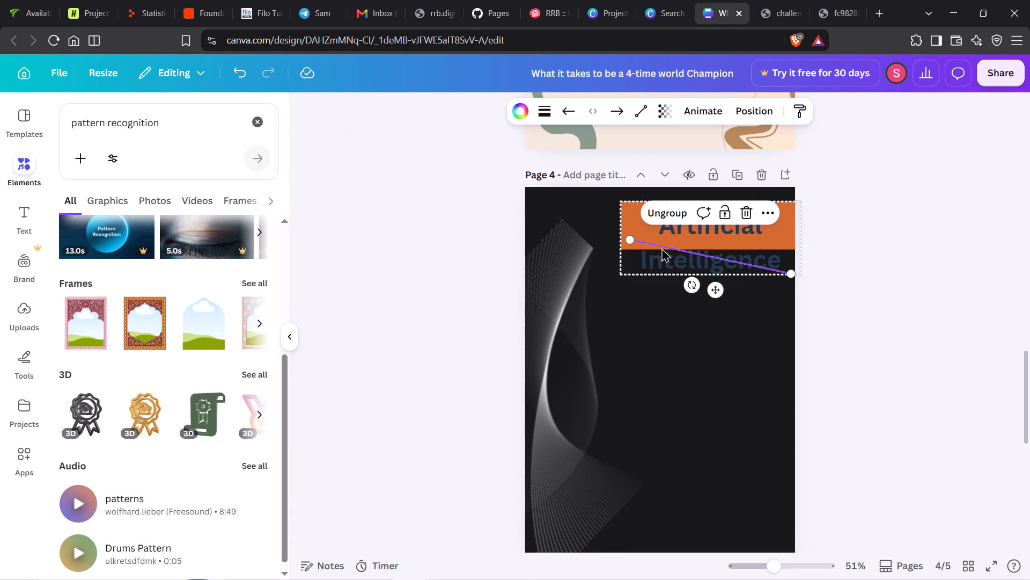
left_click(672, 214)
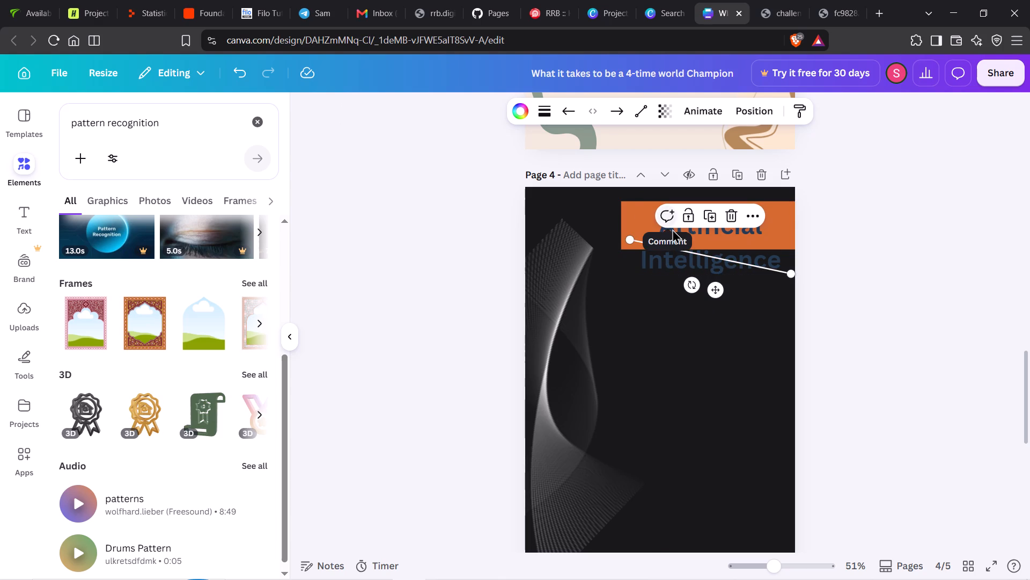
left_click(667, 244)
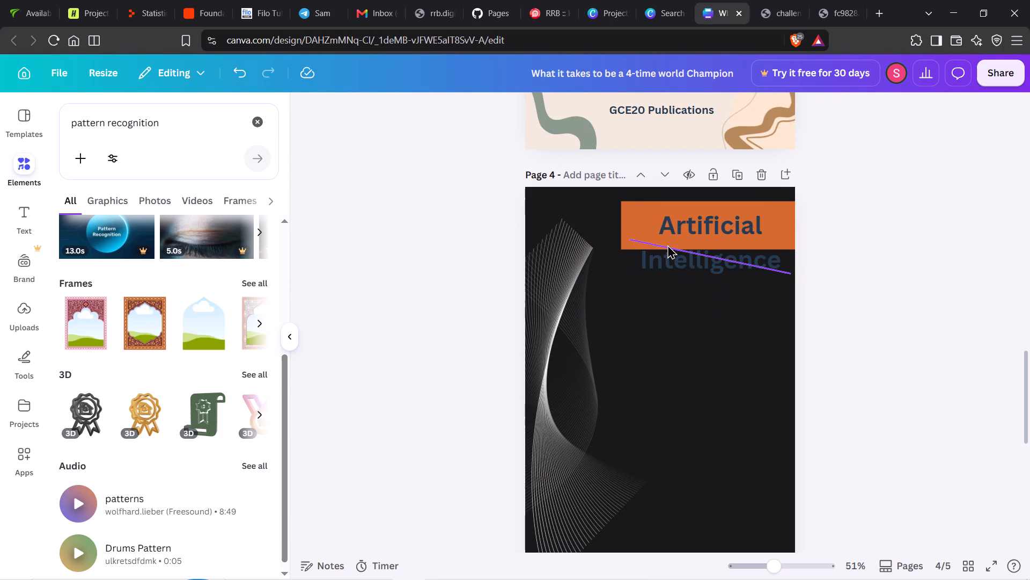
key("Delete")
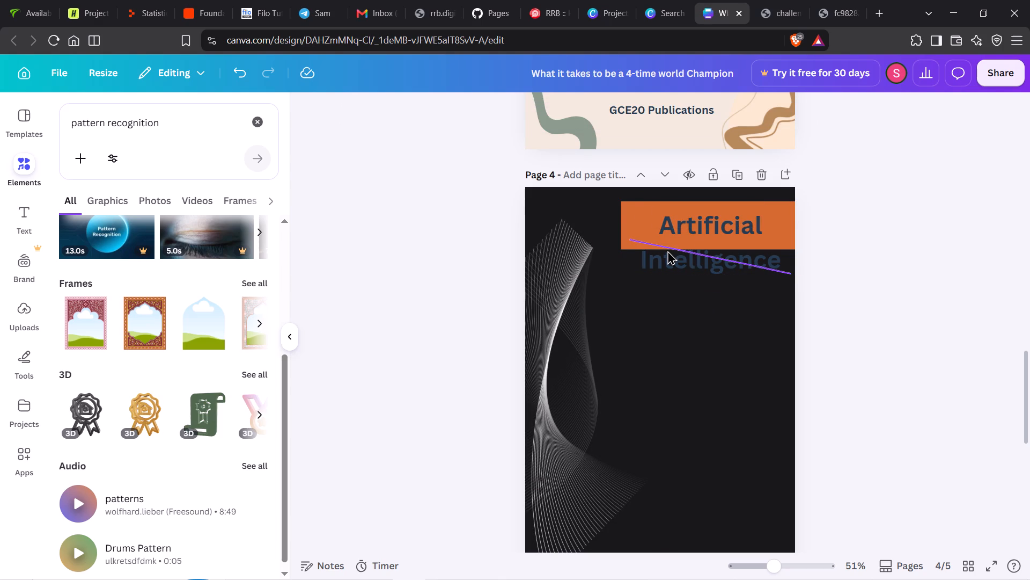
left_click(667, 247)
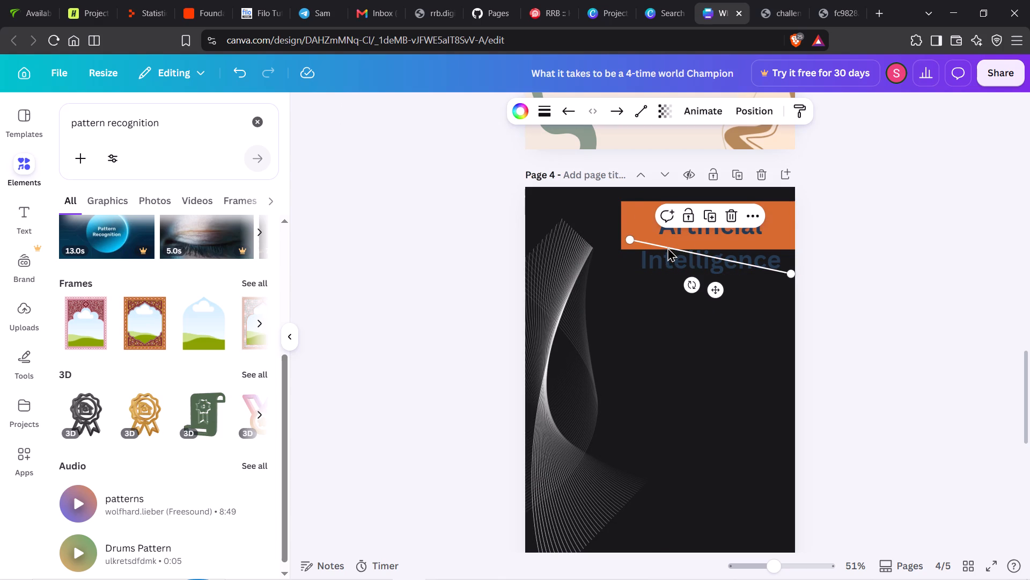
left_click(737, 213)
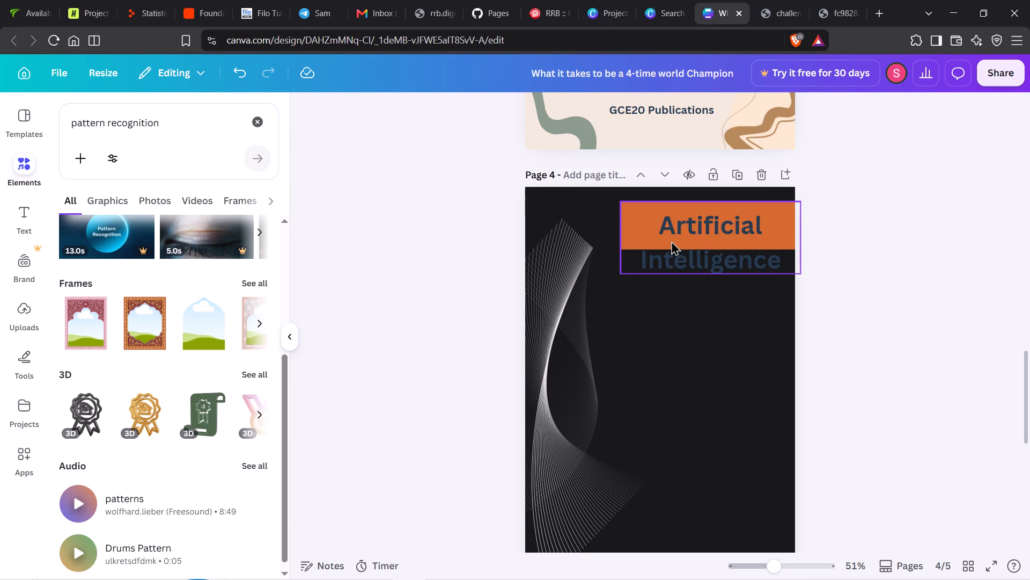
Ungroup the orange band and the "Artificial Intelligence" text, and move both slightly down, flush with page 4's right edge.
left_click(671, 240)
left_click(650, 236)
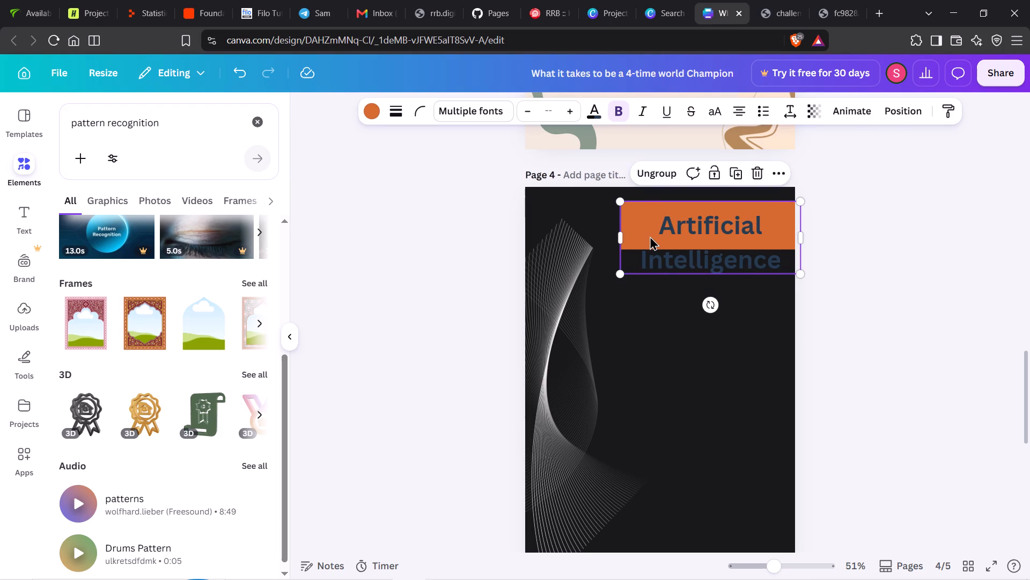
left_click(653, 187)
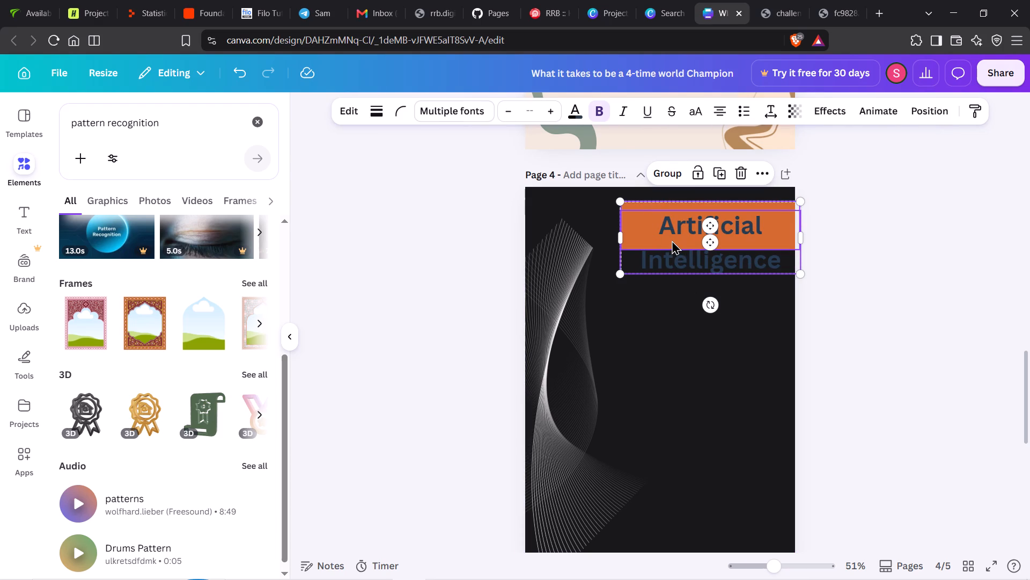
left_click_drag(672, 240, 673, 258)
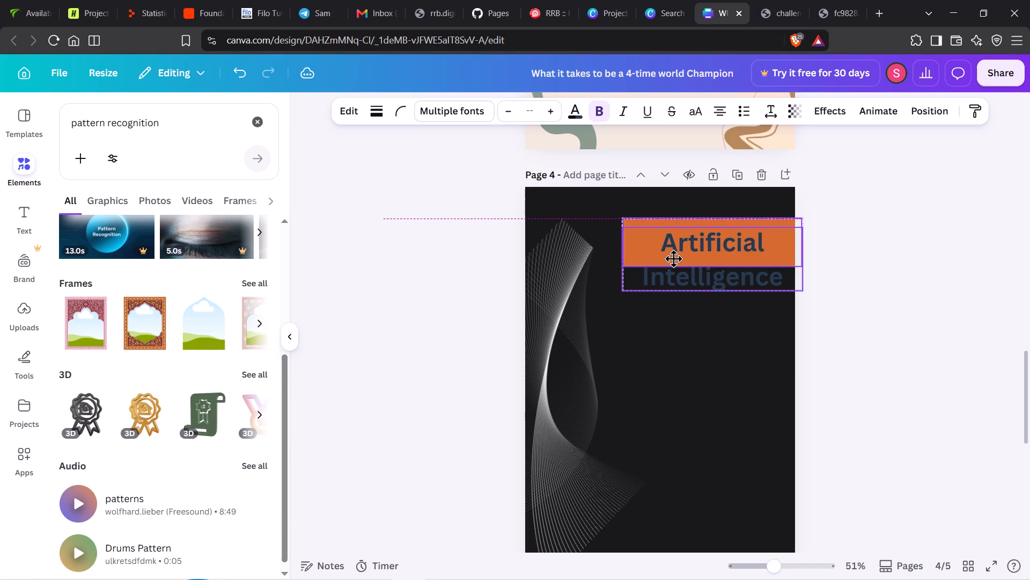
left_click_drag(673, 258, 664, 265)
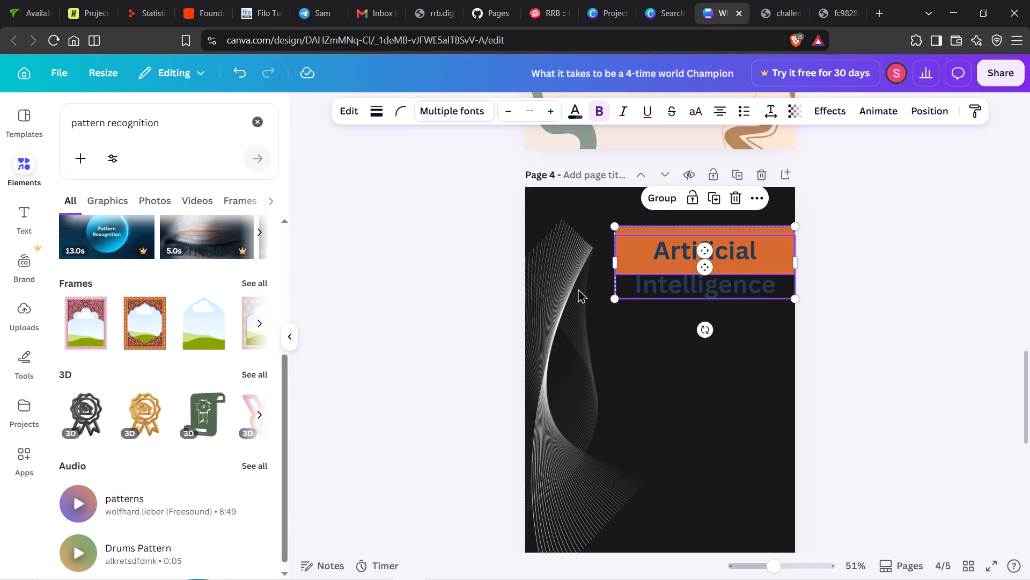
Enlarge the wave graphic to about 22 by 20.6 so its upper corner reaches page 4's top edge.
left_click(578, 288)
left_click_drag(563, 222, 563, 192)
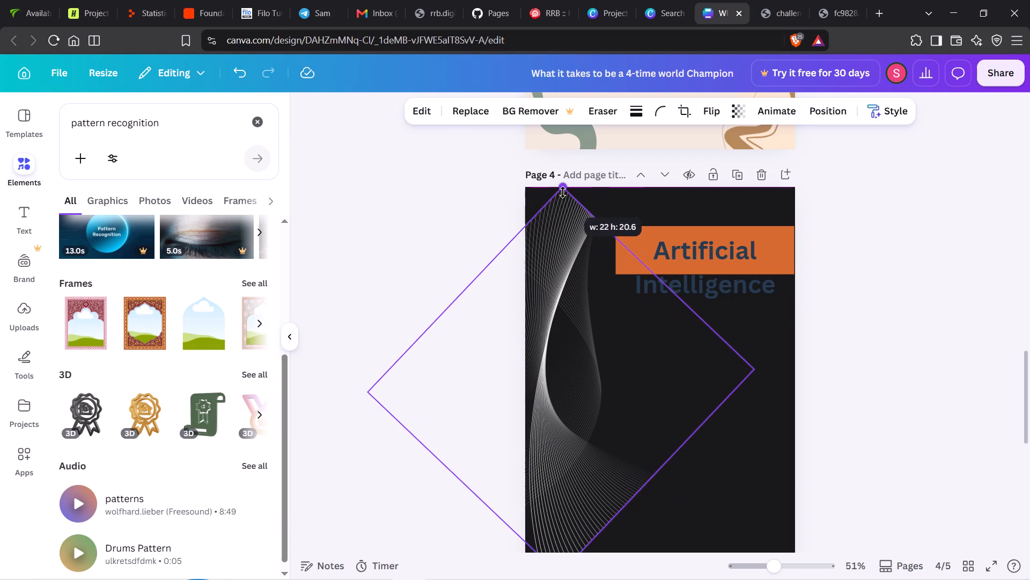
left_click_drag(563, 192, 563, 191)
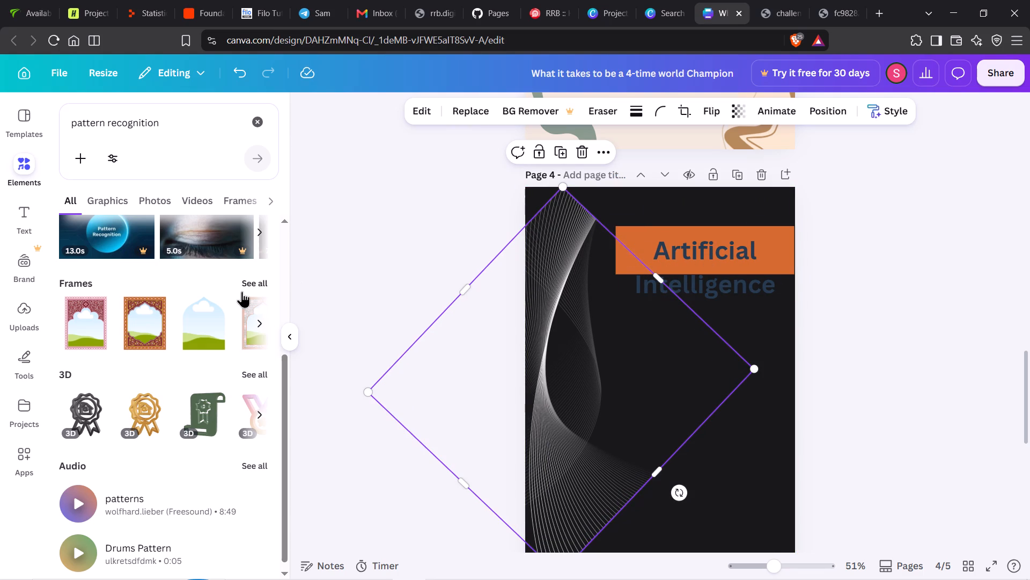
scroll(242, 291, "up", 4)
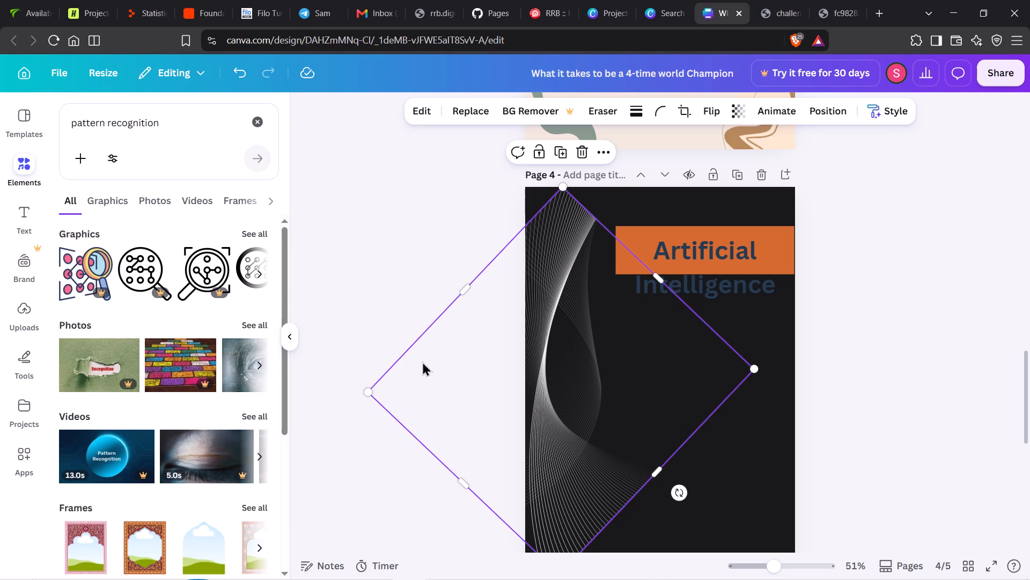
Reposition the orange band and heading text slightly in from page 4's right edge, with the band backing only the first text line.
left_click(706, 286)
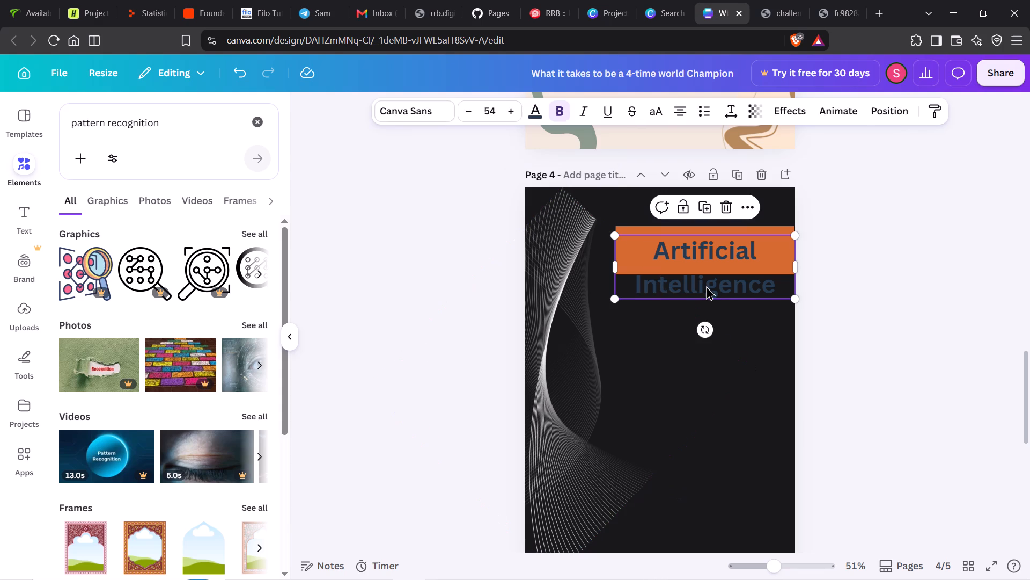
left_click_drag(706, 286, 708, 308)
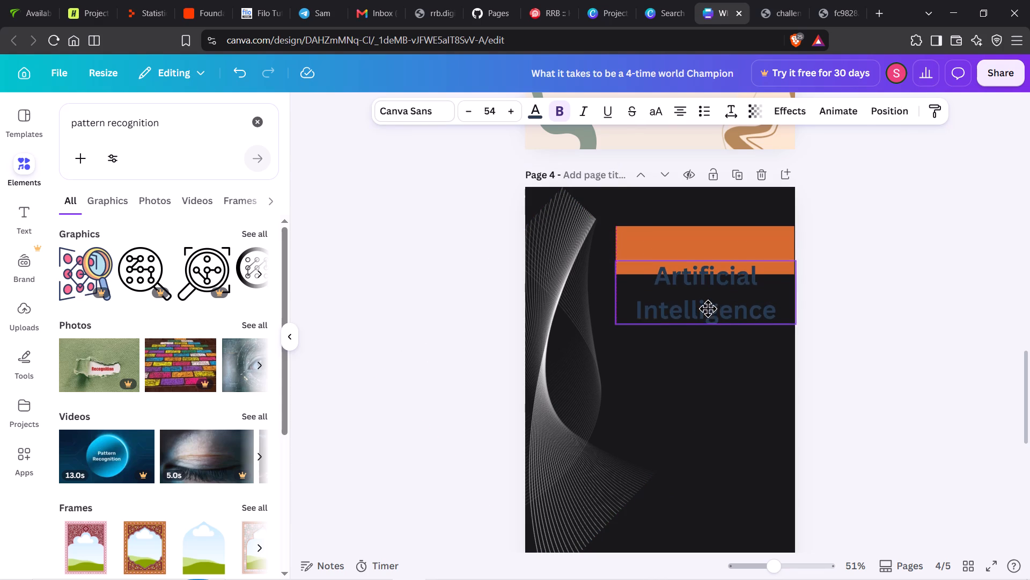
left_click_drag(708, 308, 707, 282)
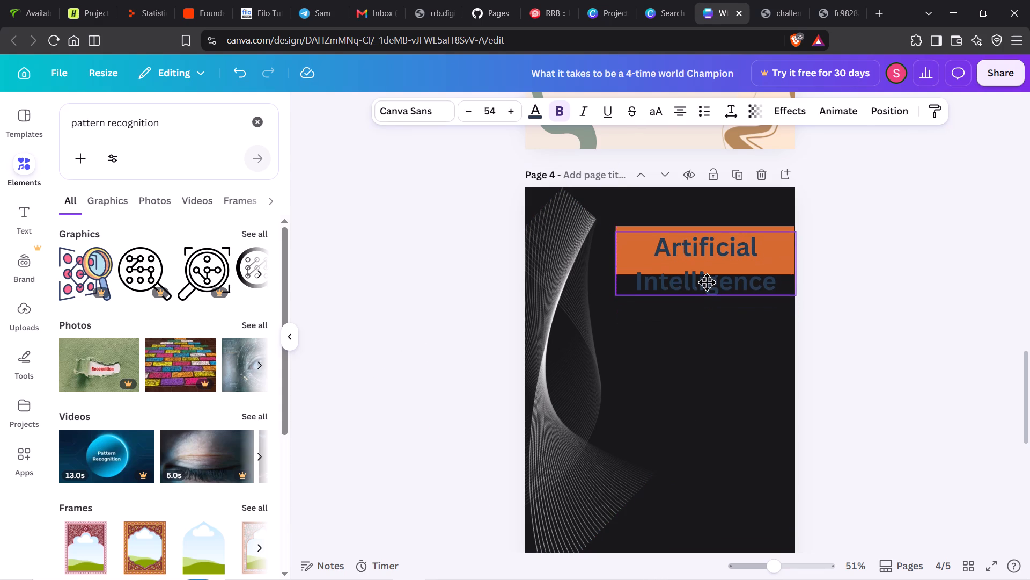
left_click_drag(707, 282, 709, 305)
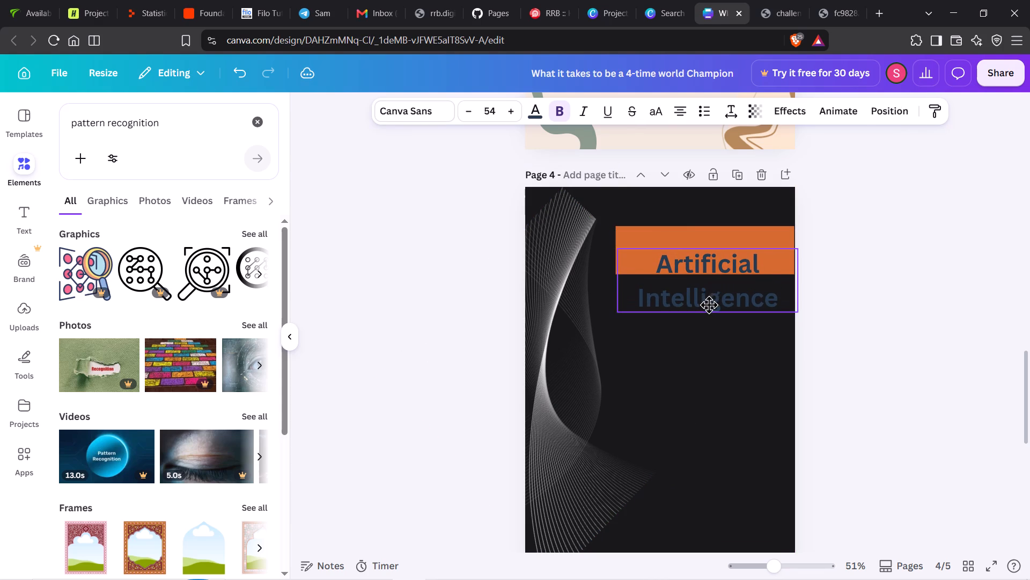
left_click_drag(709, 305, 710, 291)
left_click(749, 229)
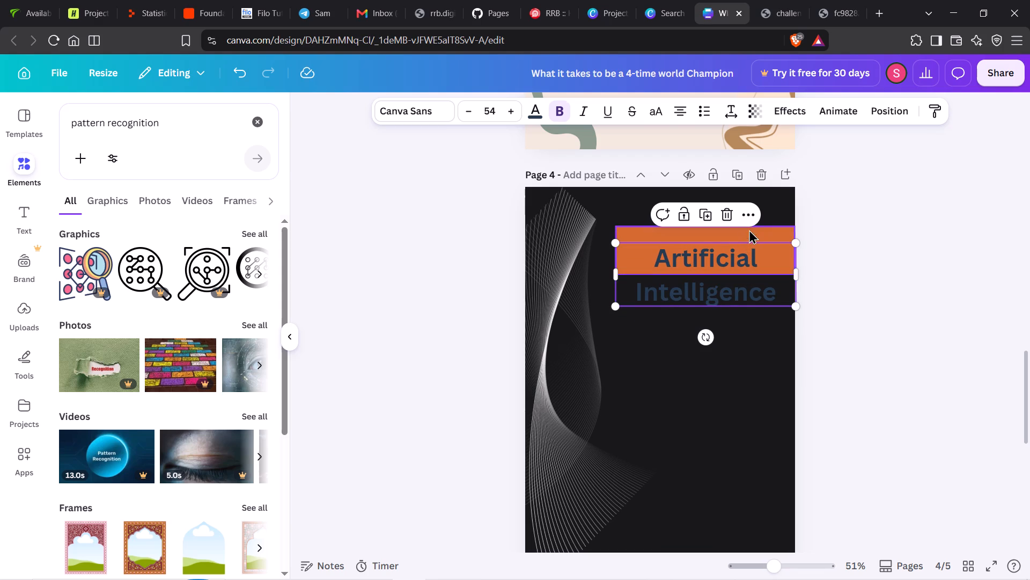
left_click(765, 243)
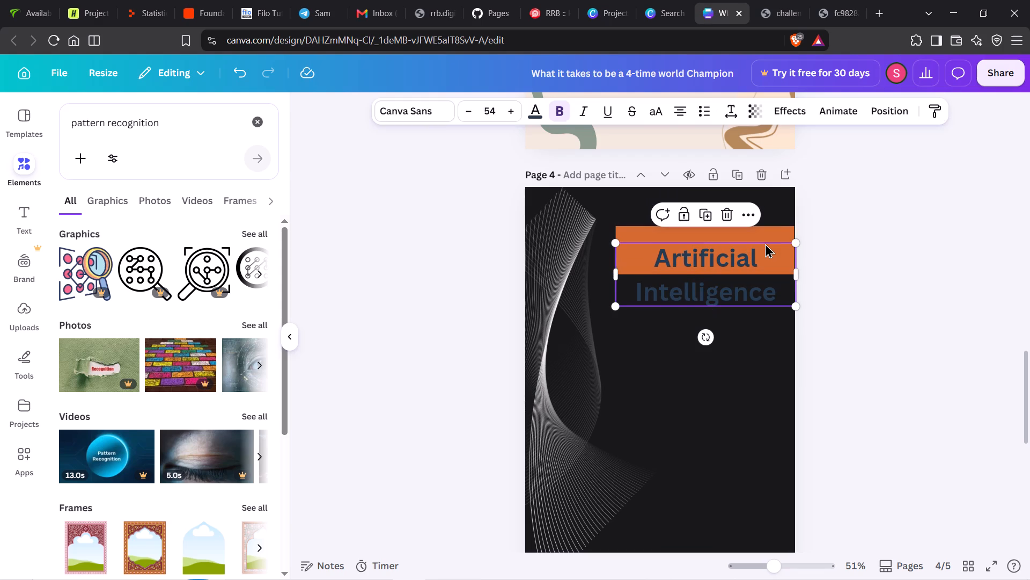
left_click_drag(772, 234, 767, 223)
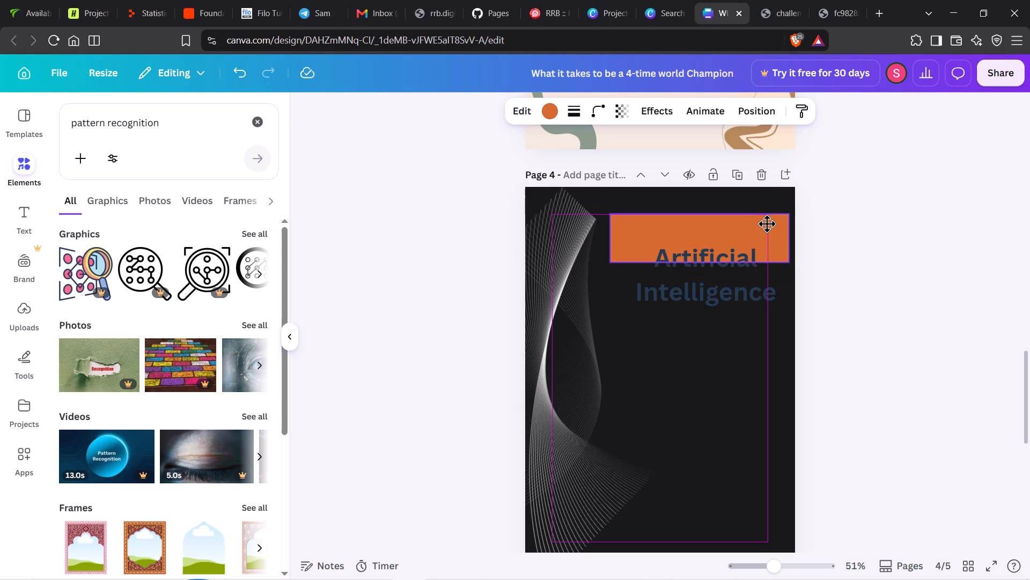
left_click_drag(767, 223, 767, 226)
left_click_drag(762, 288, 761, 287)
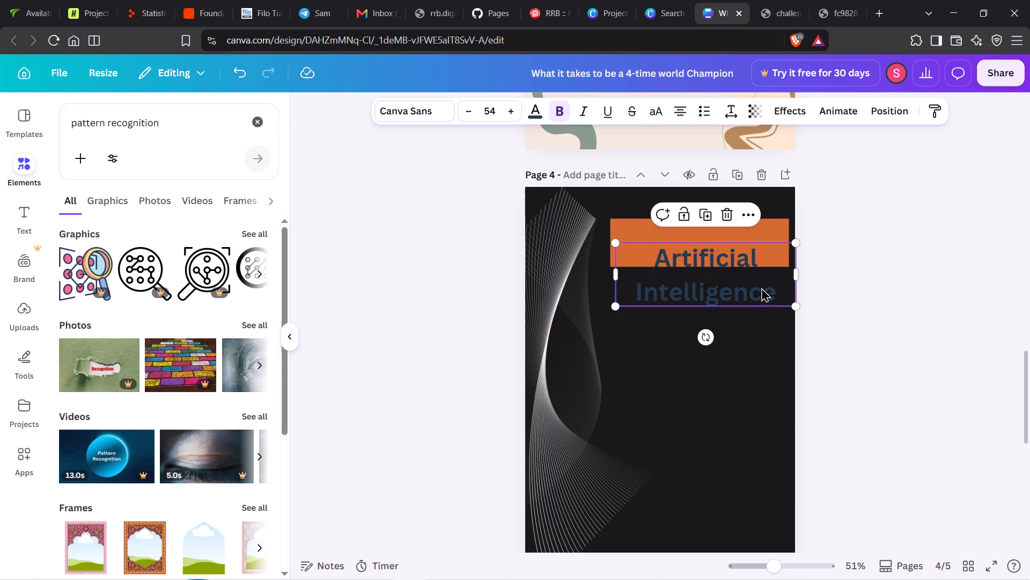
left_click_drag(761, 287, 755, 278)
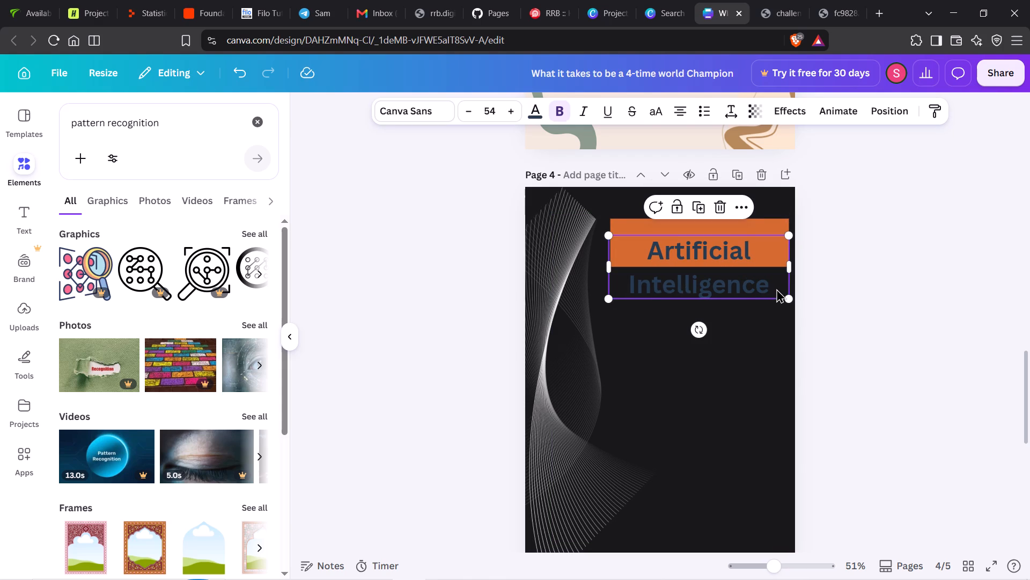
Replace the "Artificial Intelligence" heading text on page 4 with "Pattern Recognition" on two lines.
left_click(773, 288)
key("BackSpace")
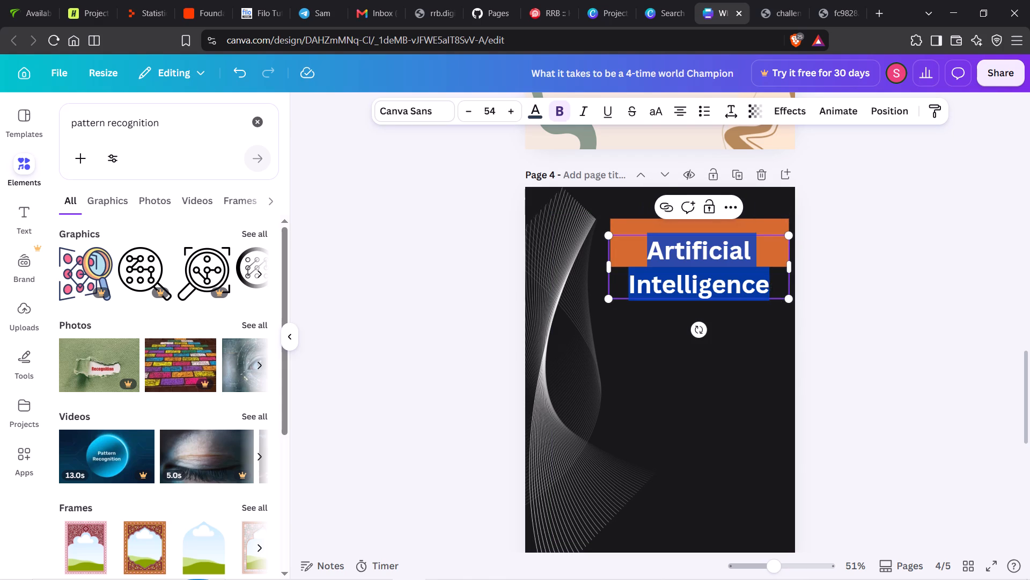
key("shift+p")
type("atter")
key("n")
key("Return")
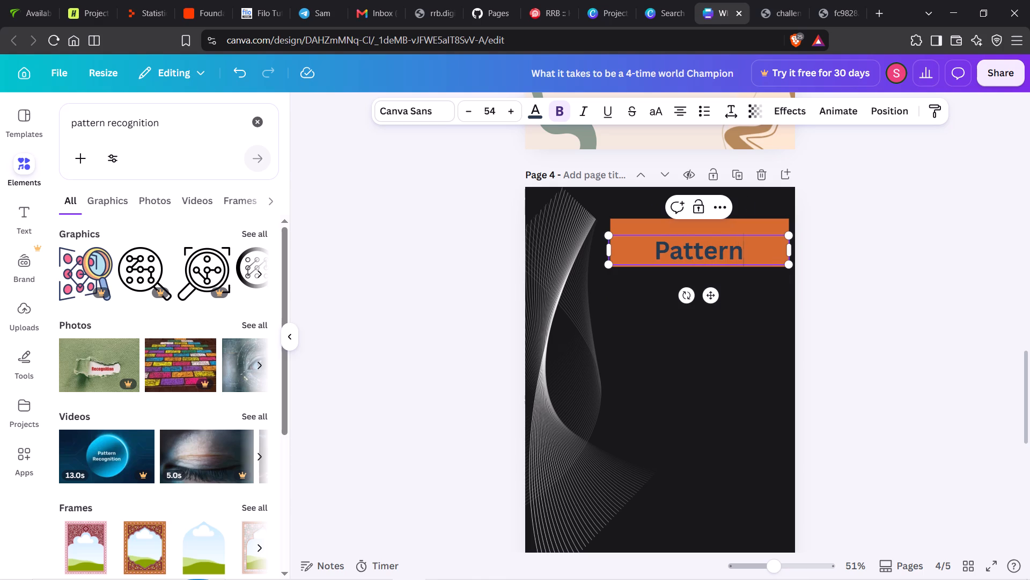
type("Re")
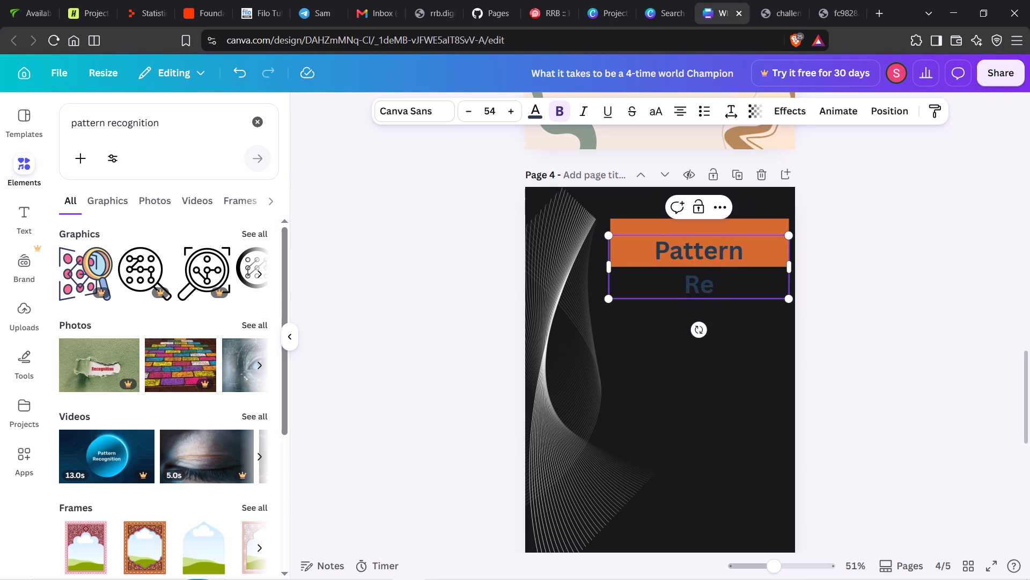
type("cognitio")
key("n")
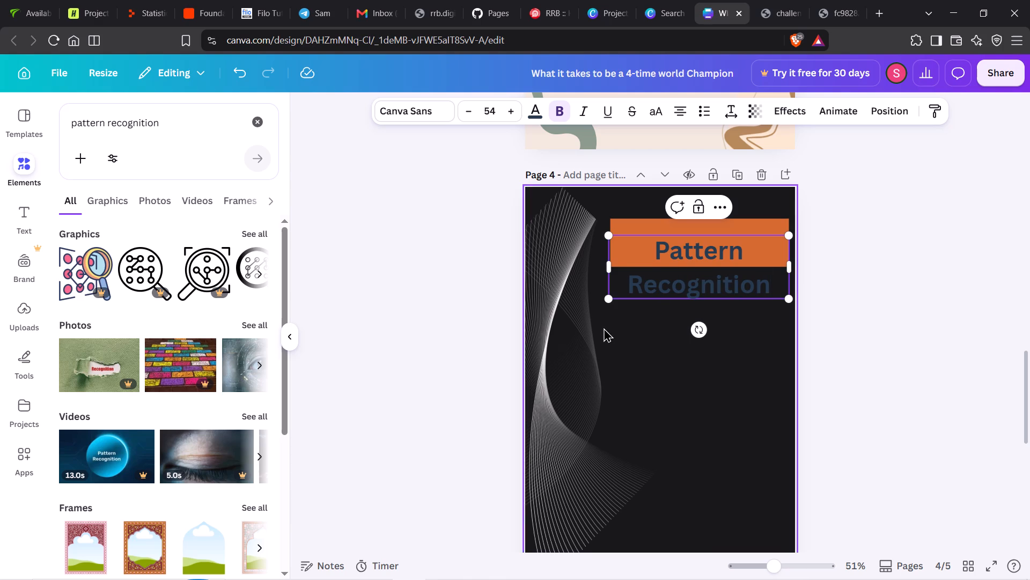
Look through the "pattern recognition" graphics and photo results for material suited to page 4.
scroll(137, 403, "left", 2)
scroll(207, 339, "left", 4)
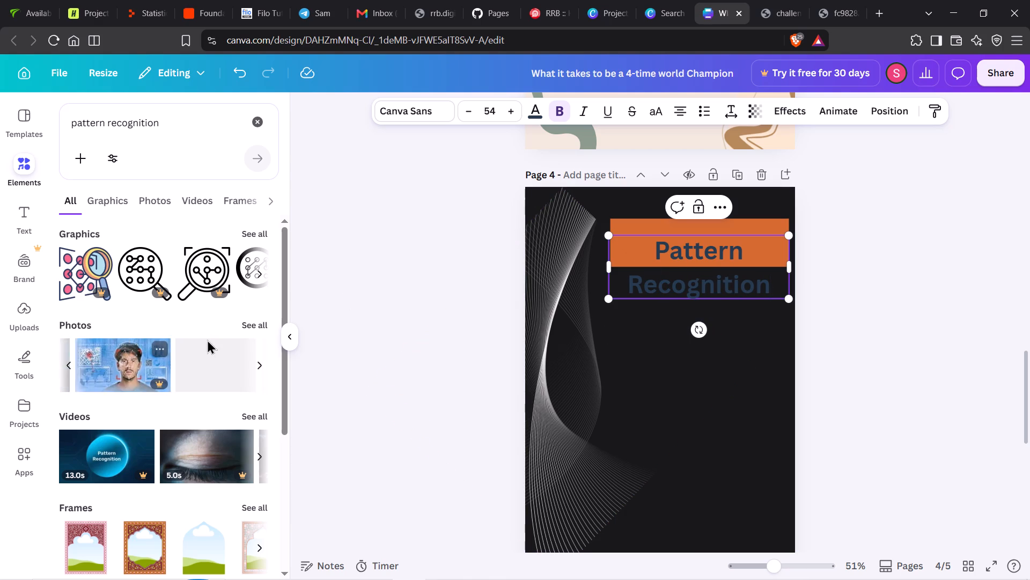
scroll(207, 339, "left", 4)
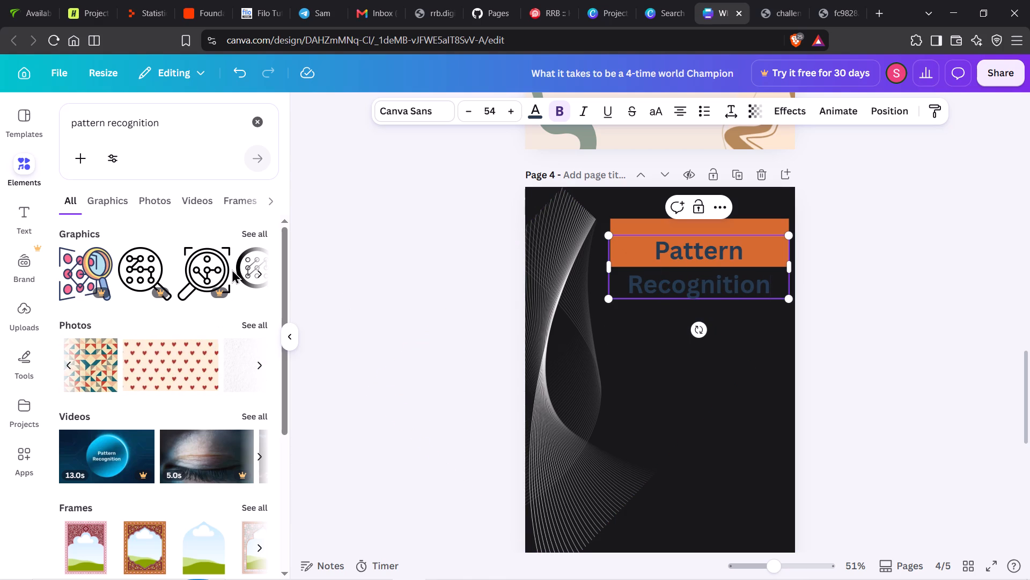
scroll(232, 269, "left", 5)
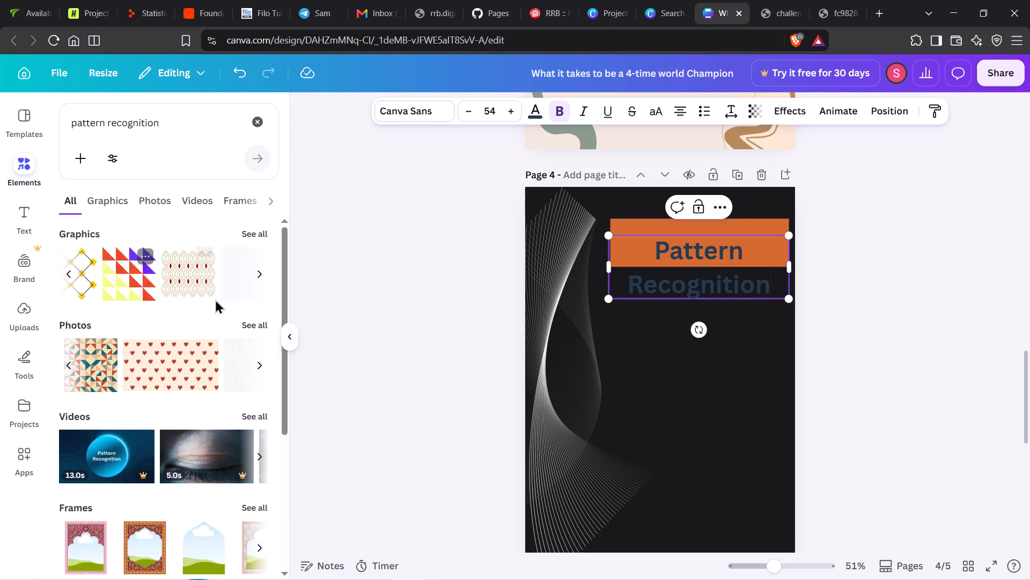
scroll(215, 299, "left", 3)
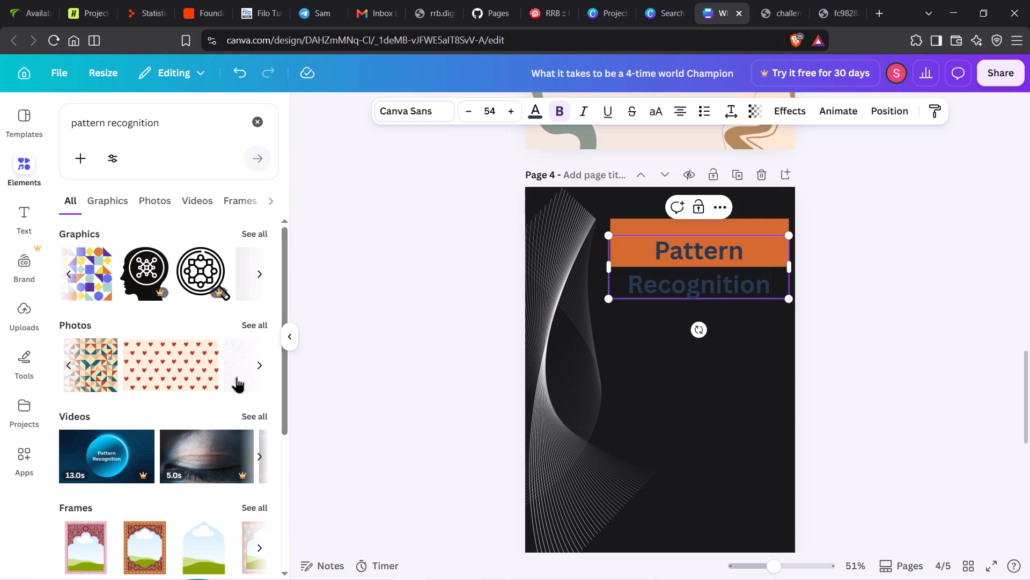
scroll(238, 368, "left", 4)
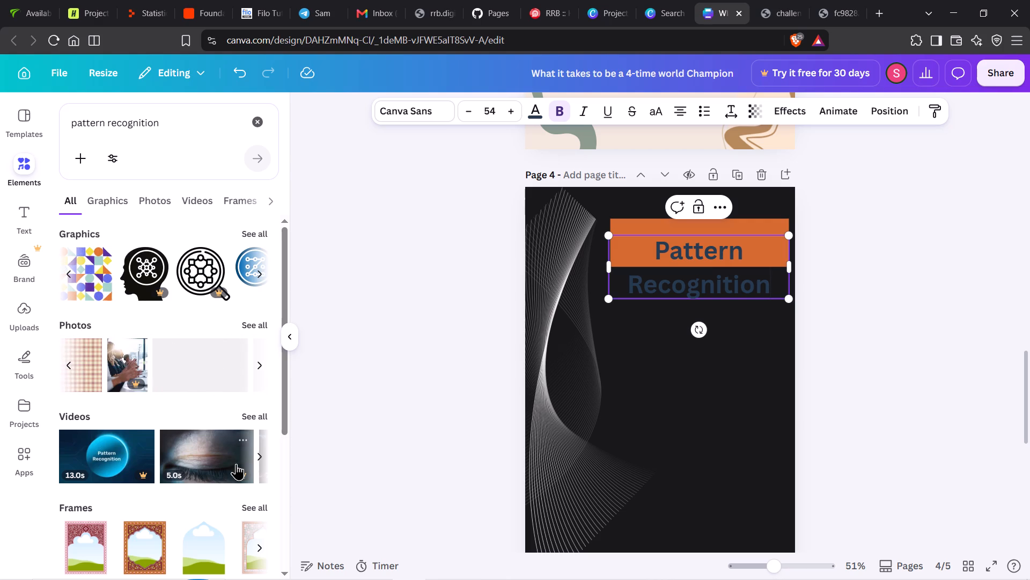
scroll(236, 463, "down", 5)
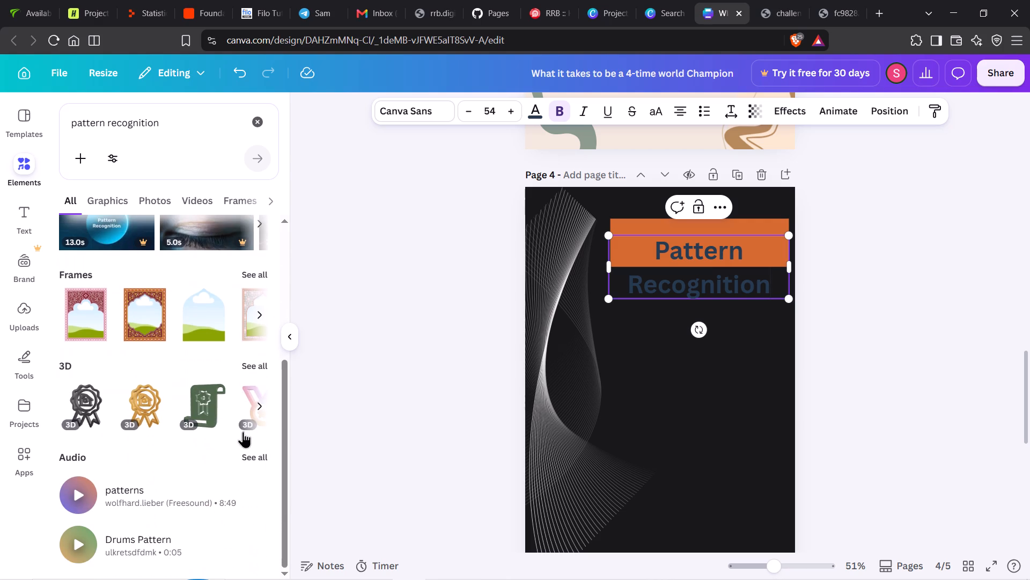
scroll(206, 432, "up", 5)
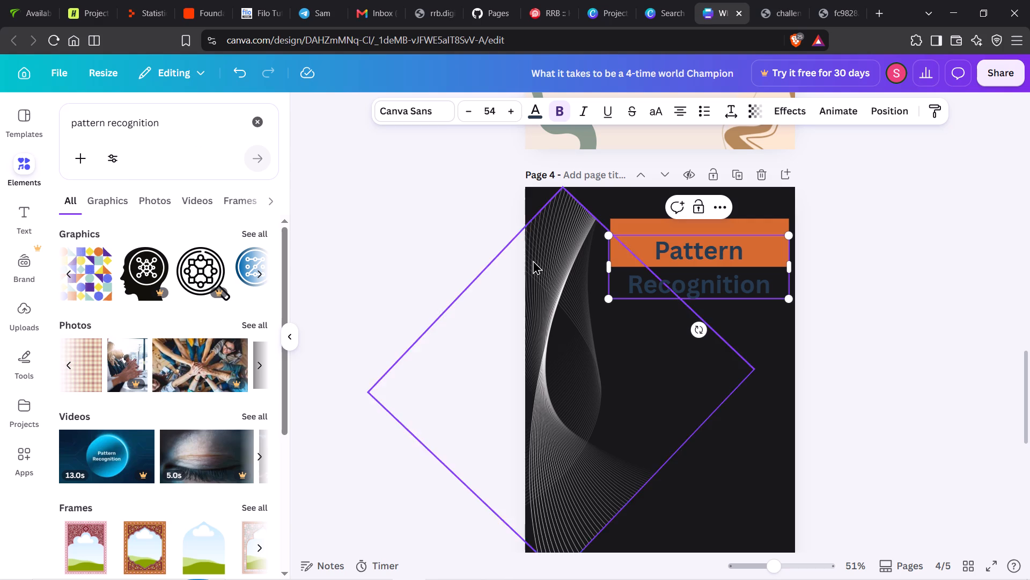
Style page 4's "Pattern Recognition" heading in white (#ffffff) Shrikhand at size 53.
left_click(535, 110)
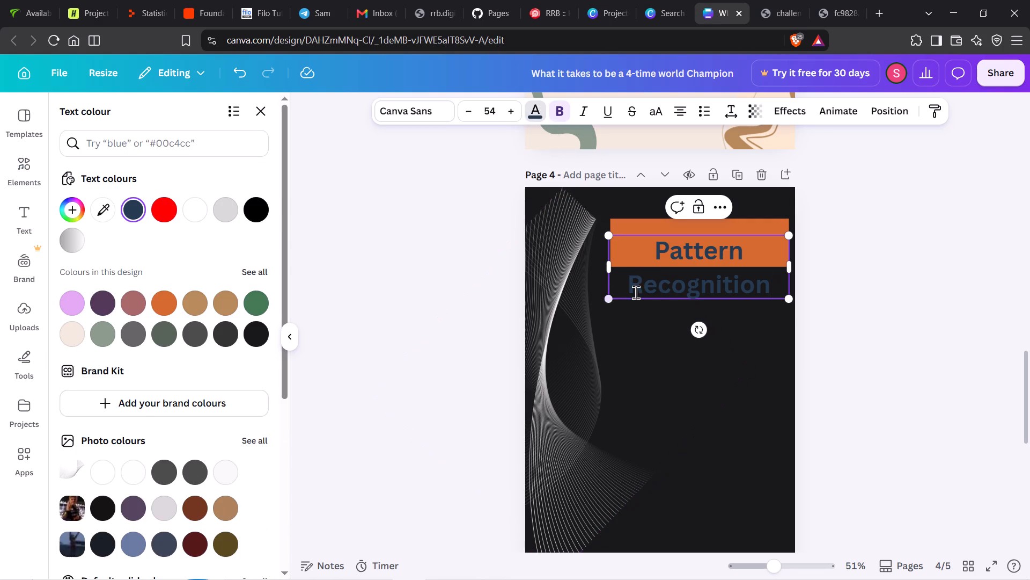
left_click(757, 300)
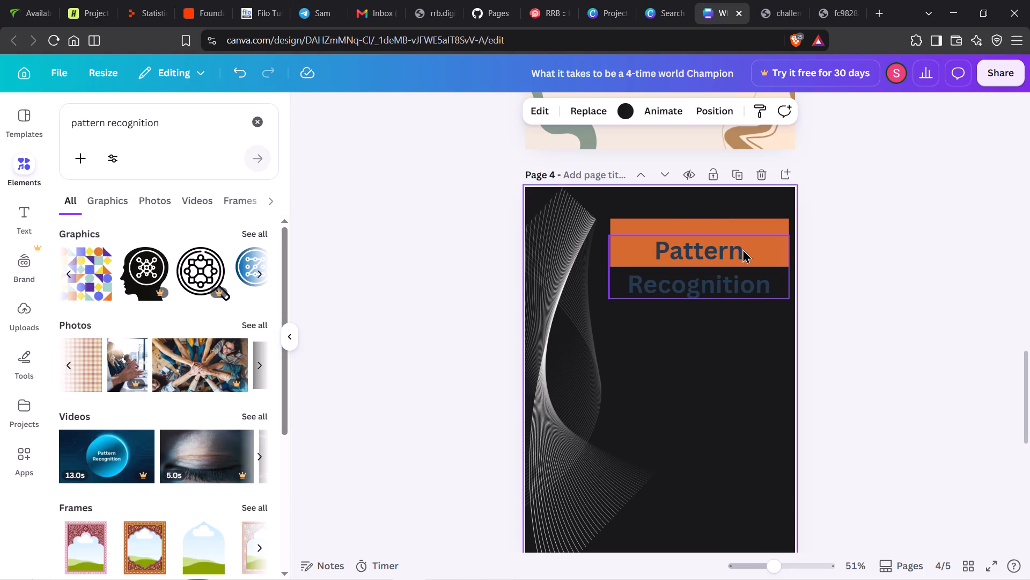
left_click(742, 249)
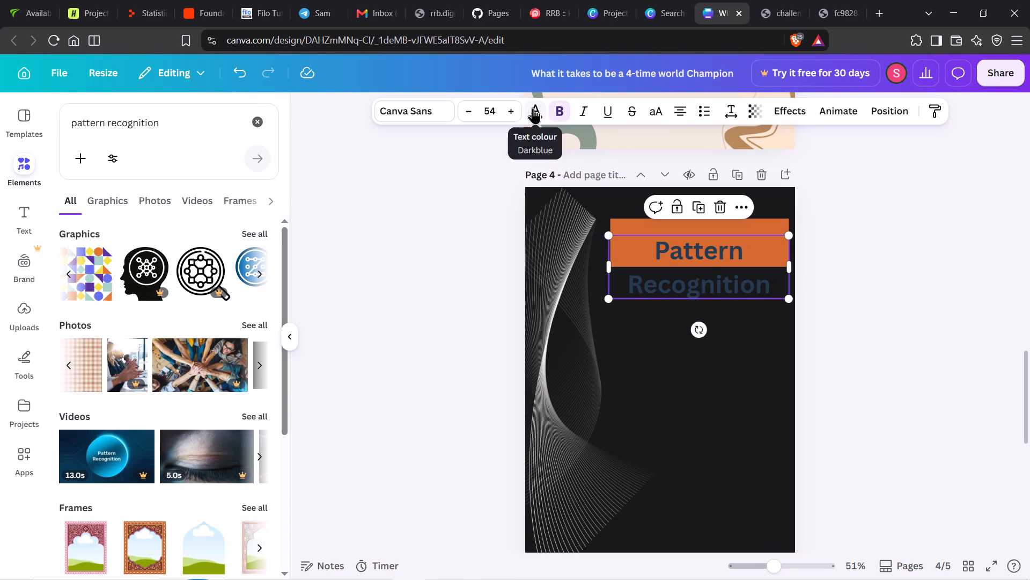
left_click(533, 107)
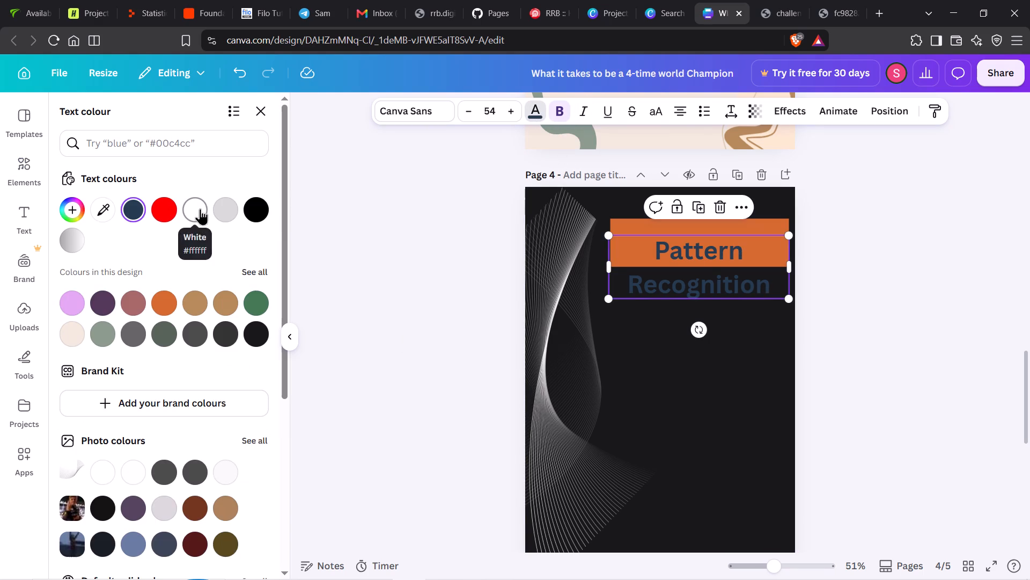
left_click(200, 208)
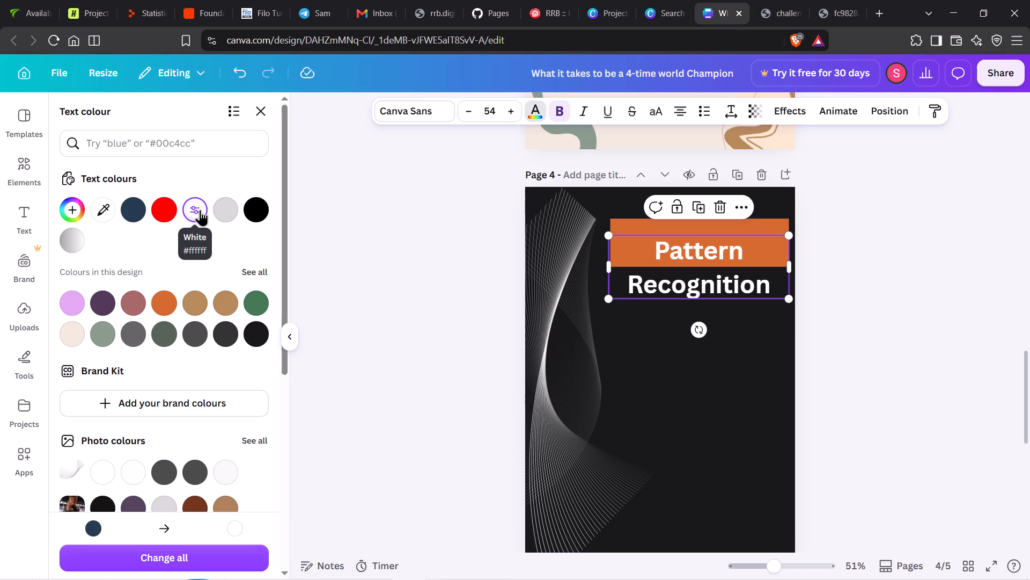
left_click(418, 110)
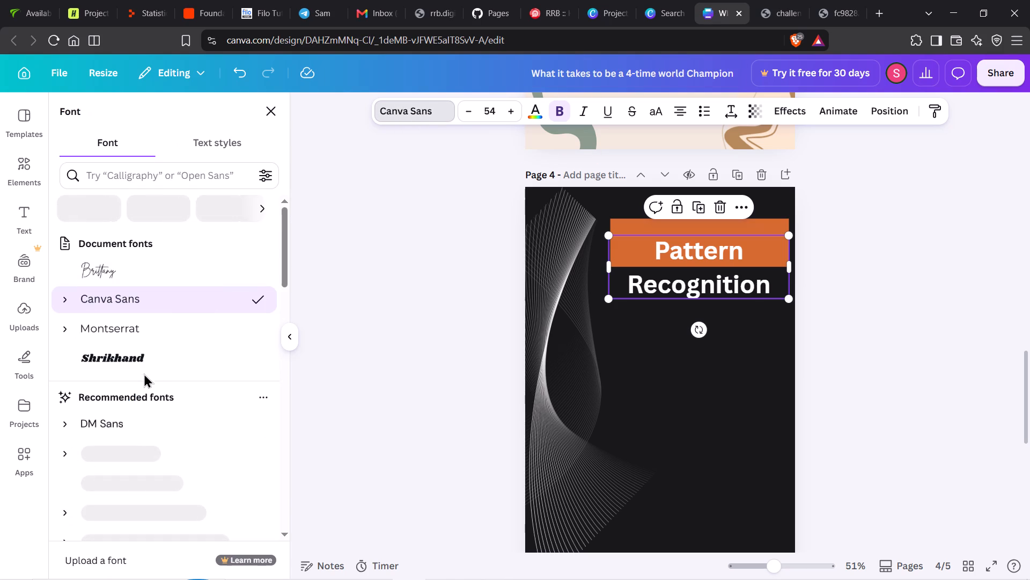
left_click(138, 360)
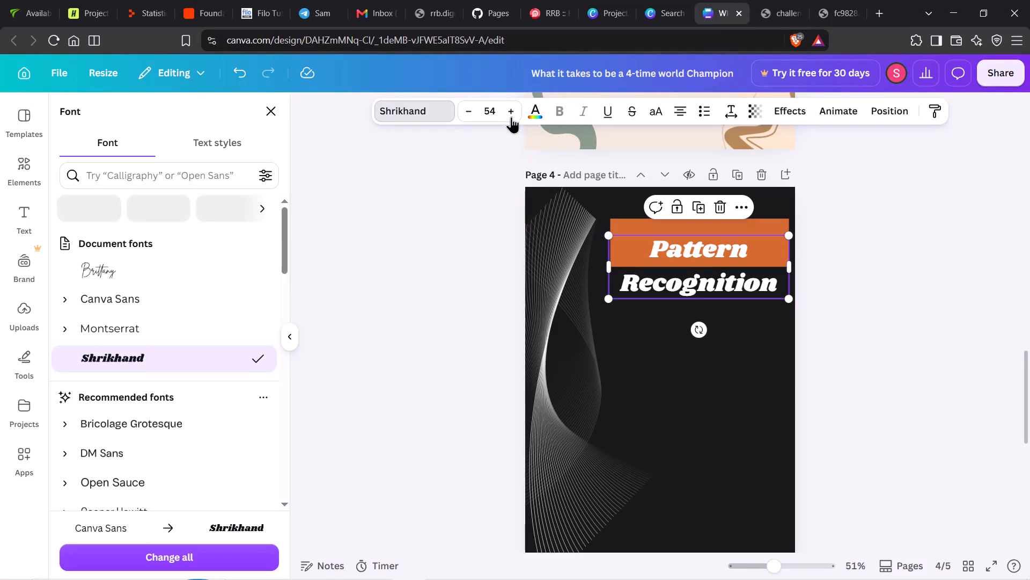
left_click(473, 116)
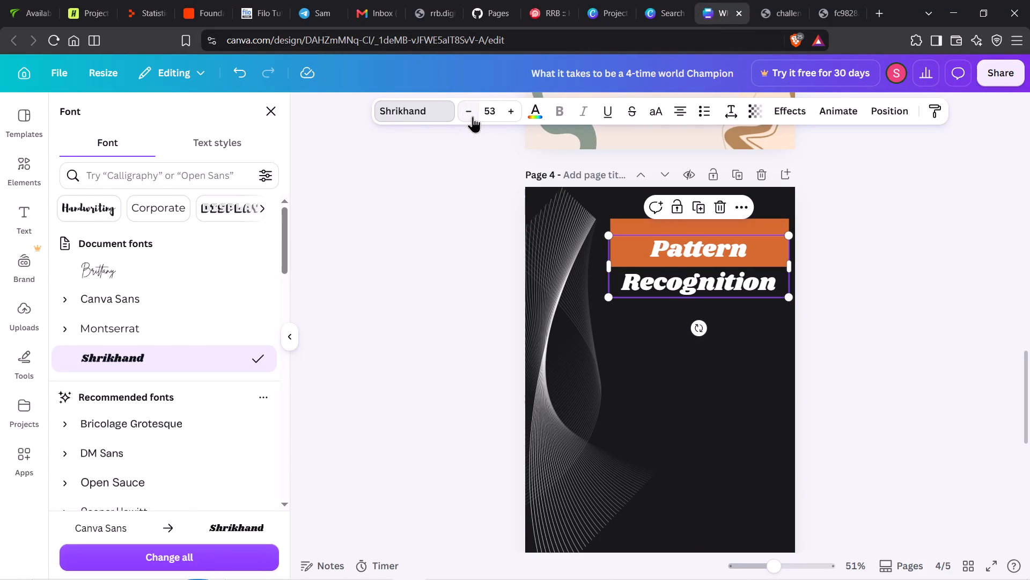
Shrink the orange band slightly and centre it horizontally on the "Pattern Recognition" heading, still backing the first text line.
left_click(747, 257)
left_click(774, 222)
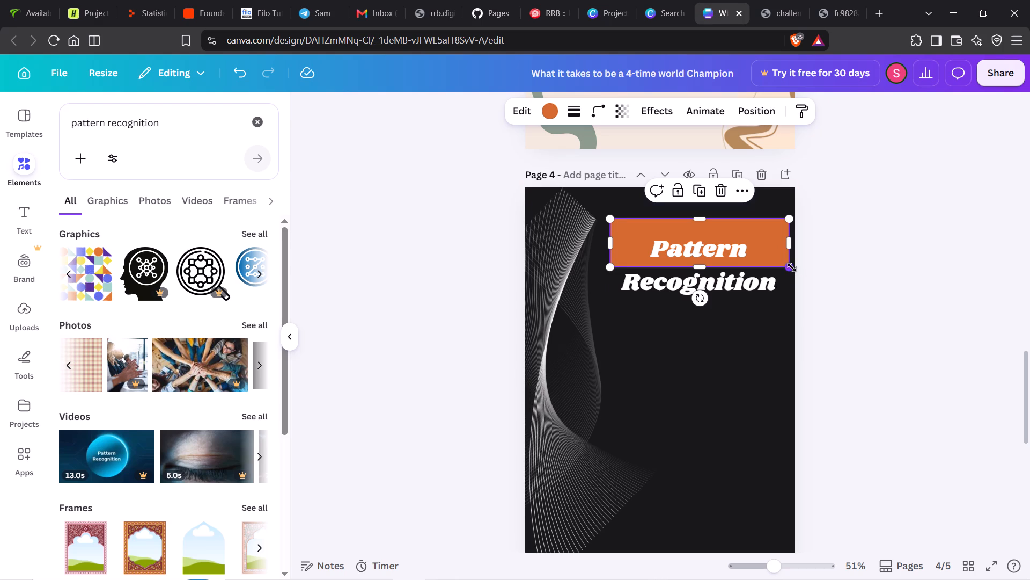
left_click_drag(792, 267, 781, 264)
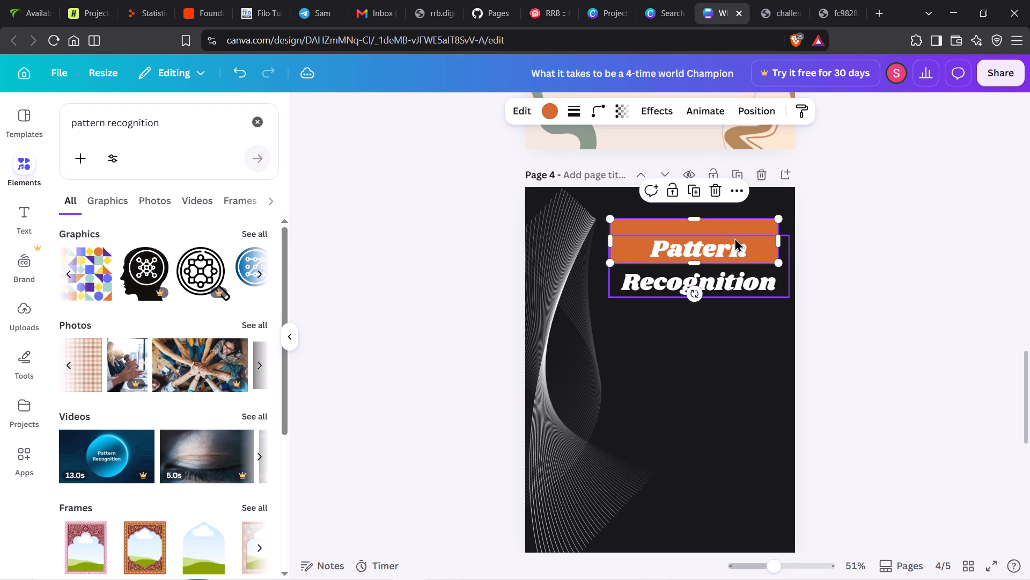
left_click_drag(724, 226, 725, 228)
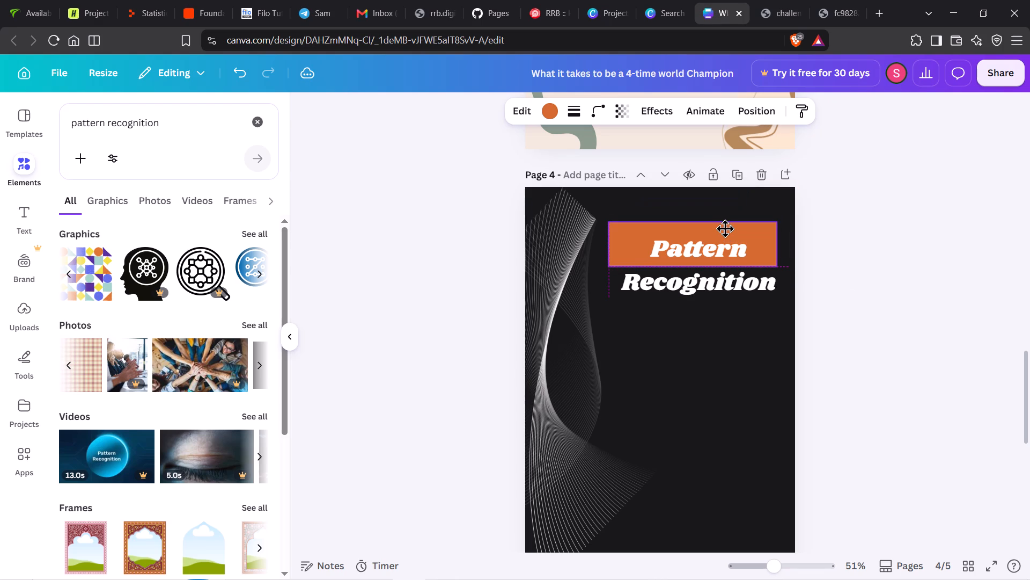
left_click_drag(725, 228, 733, 227)
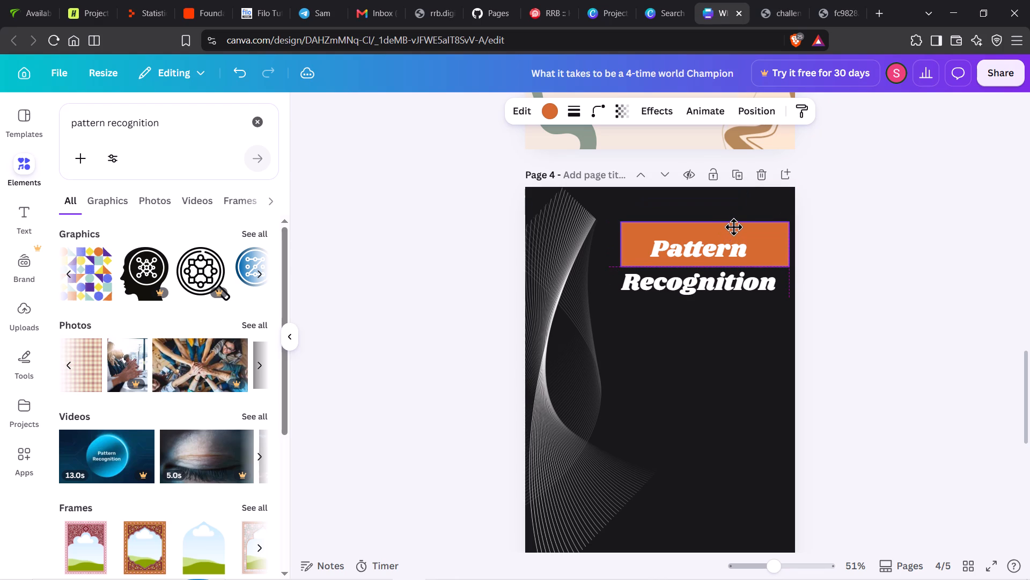
left_click_drag(733, 227, 731, 225)
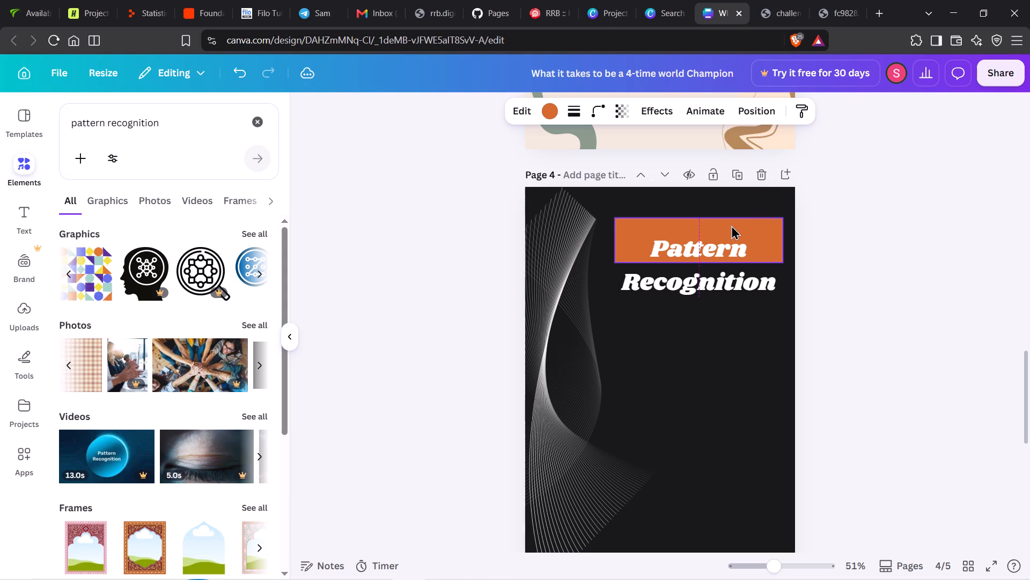
Tighten the "Pattern Recognition" heading's line spacing to 1.08.
left_click(730, 288)
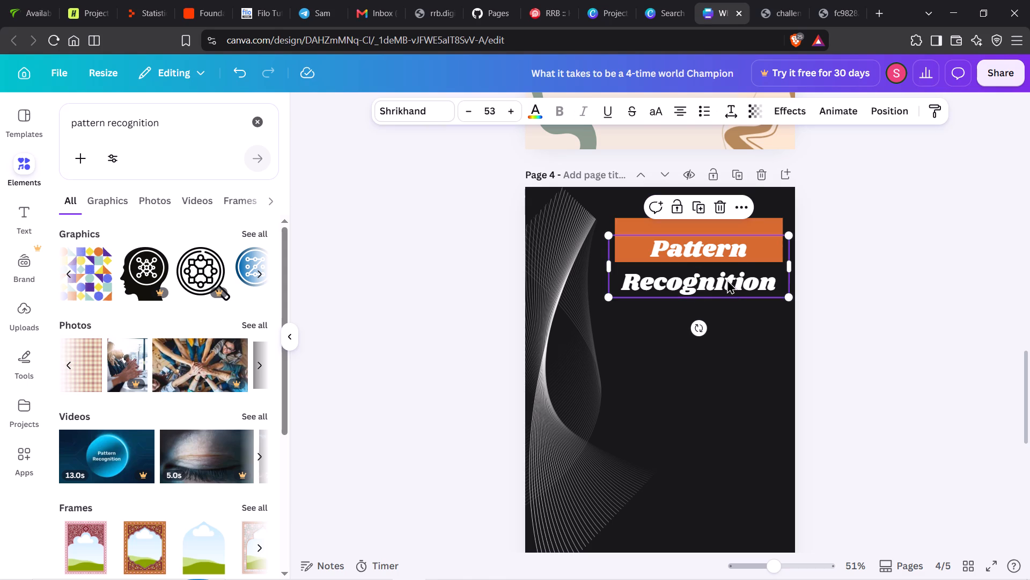
left_click(732, 105)
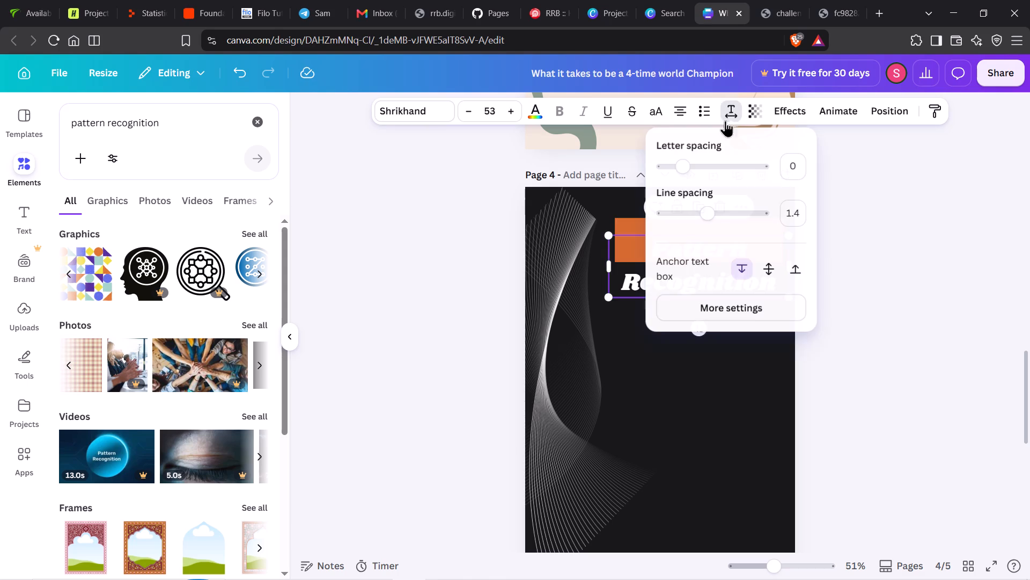
left_click_drag(713, 218, 704, 218)
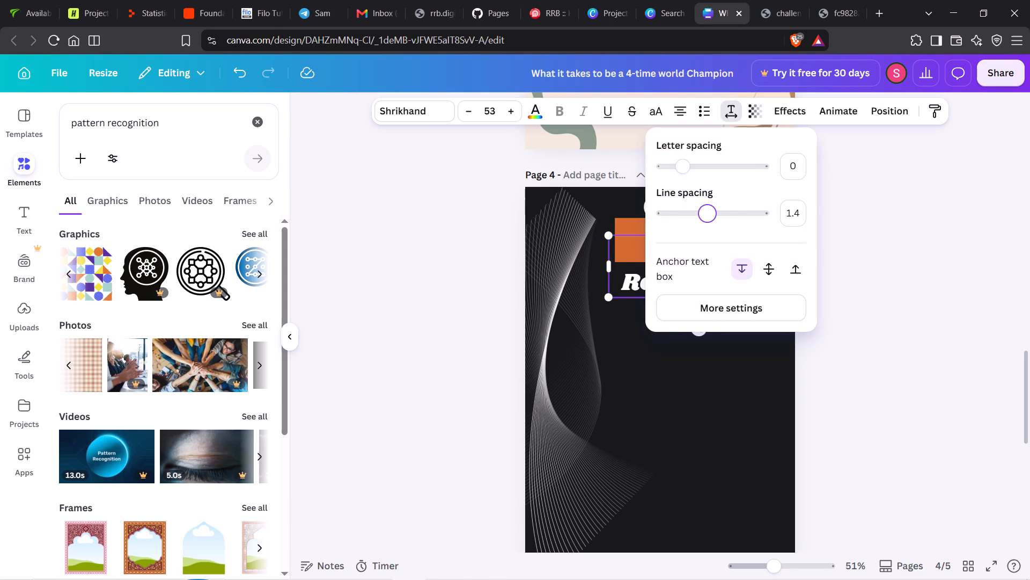
left_click_drag(704, 218, 695, 218)
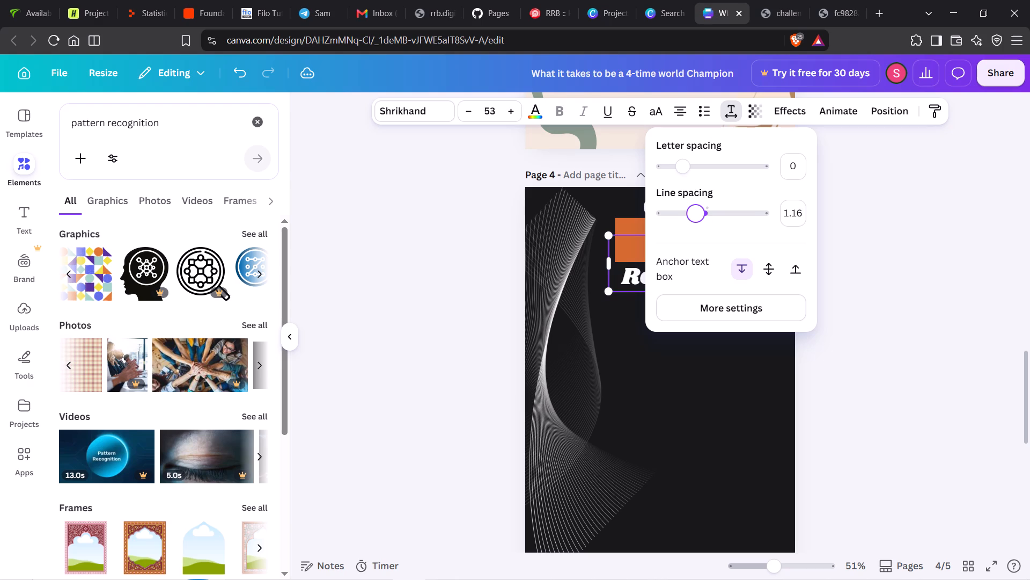
left_click_drag(695, 218, 691, 220)
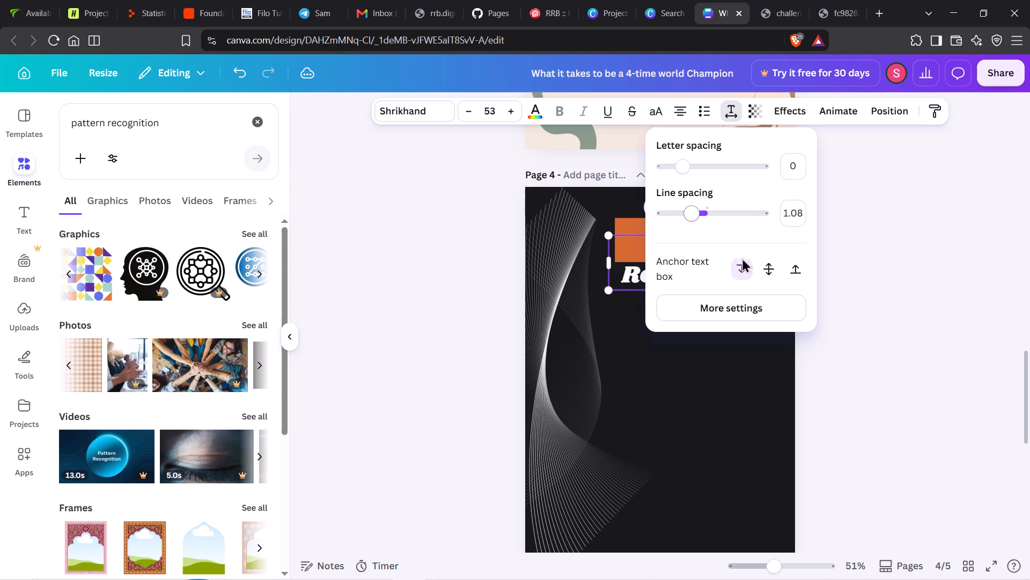
left_click(830, 295)
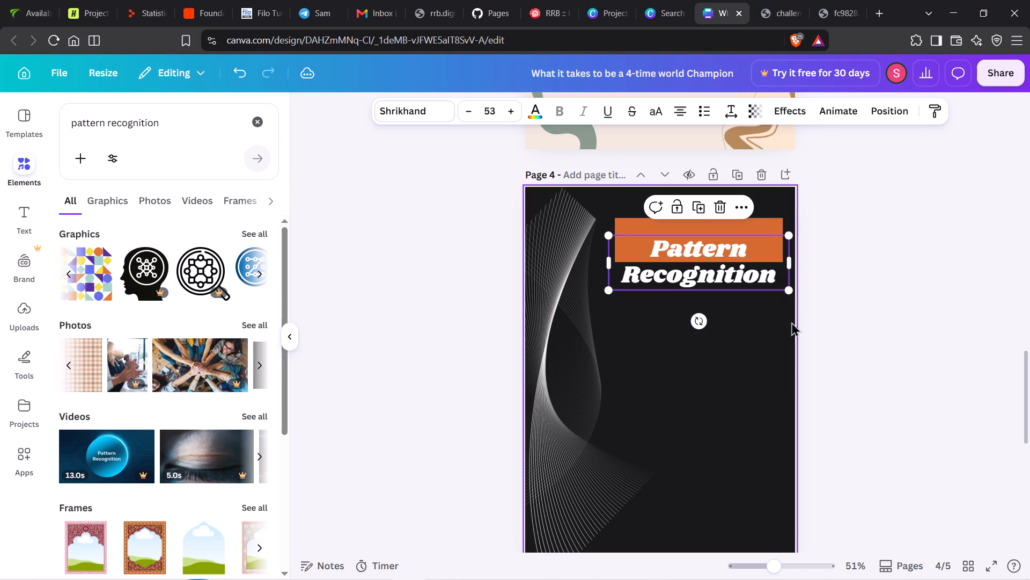
left_click(895, 306)
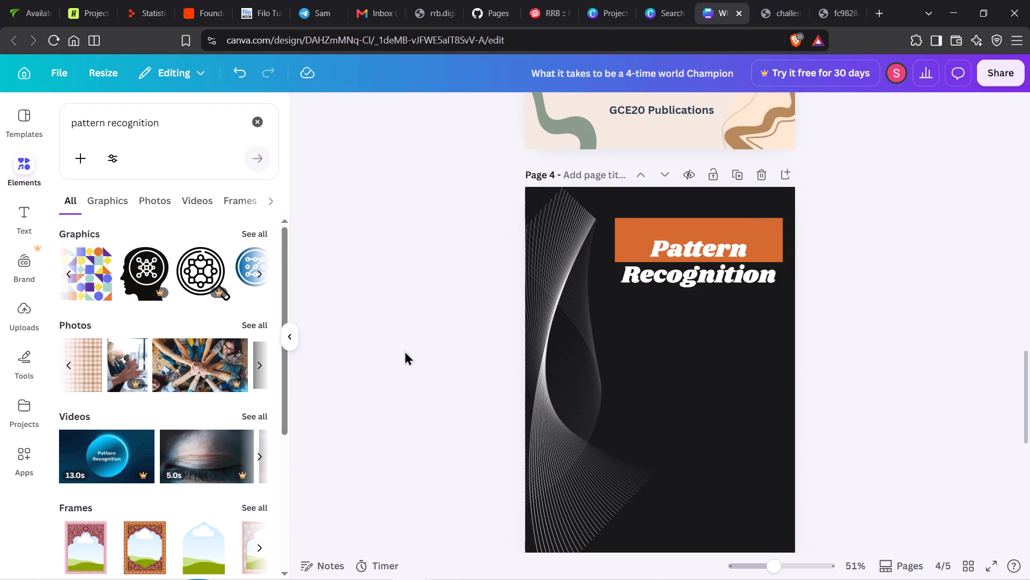
Look through the video, frame, 3D and audio results for "pattern recognition" for material suited to page 4.
scroll(166, 418, "down", 1)
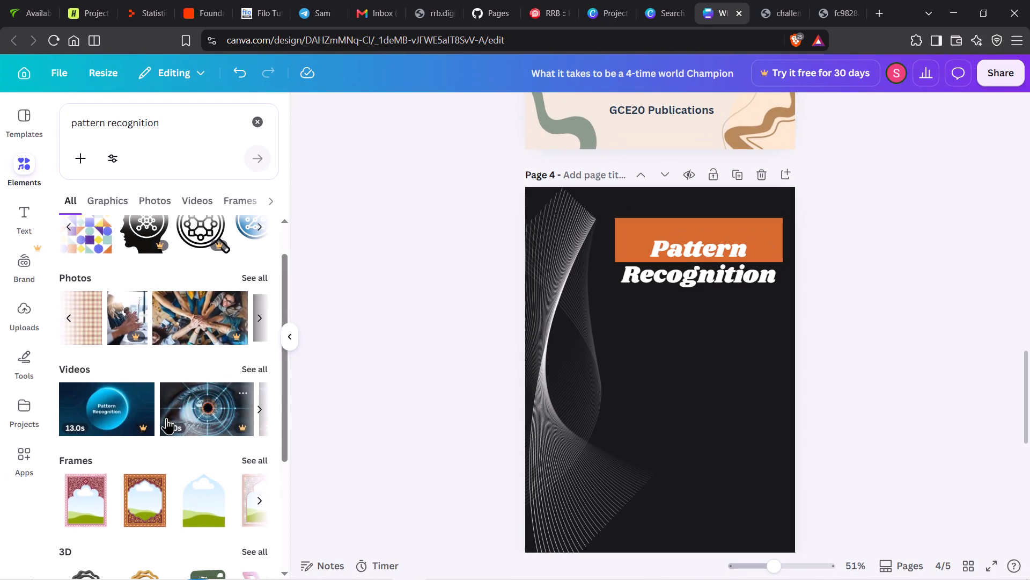
scroll(166, 418, "down", 6)
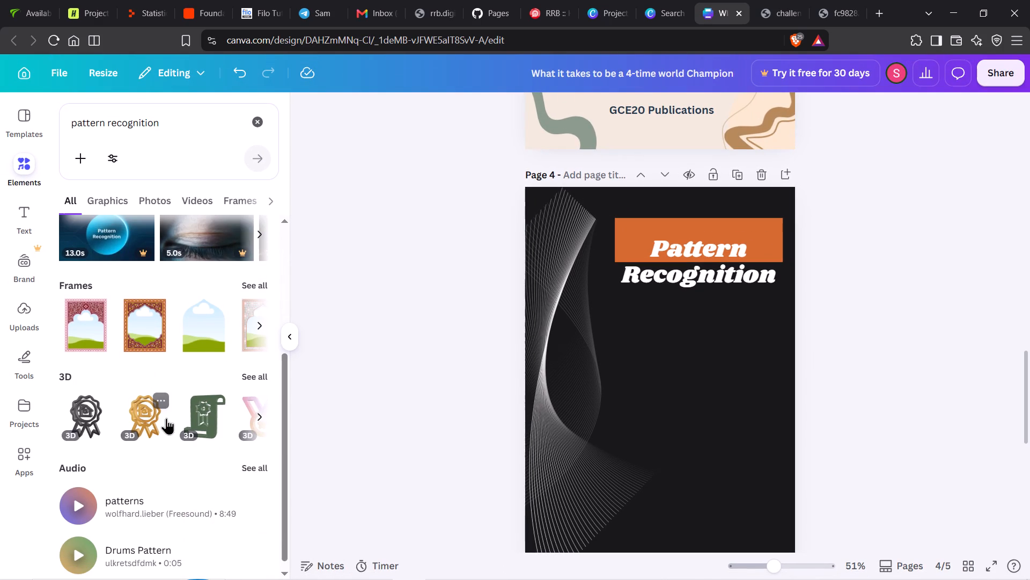
scroll(166, 418, "down", 1)
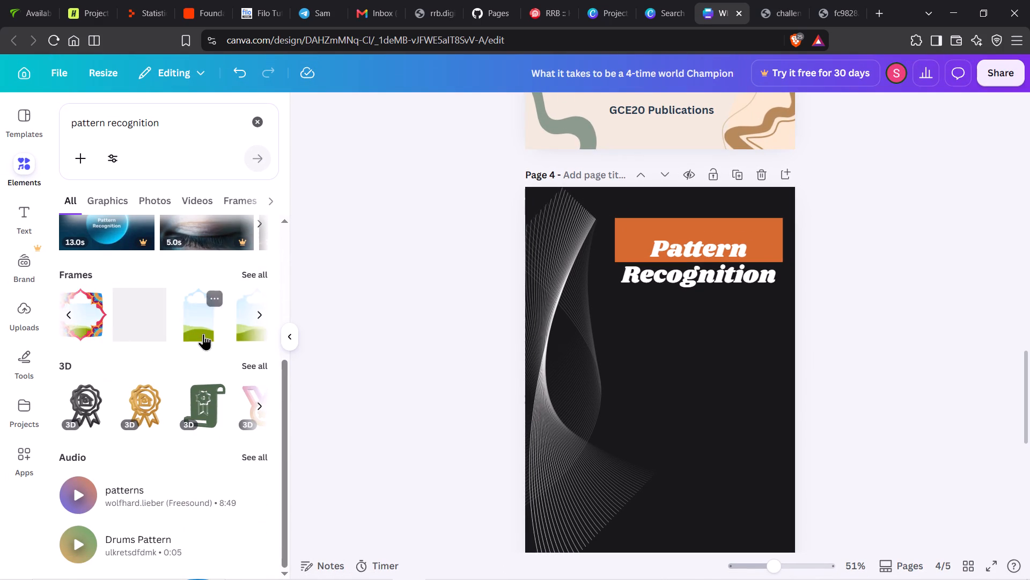
scroll(203, 334, "left", 3)
scroll(222, 394, "left", 6)
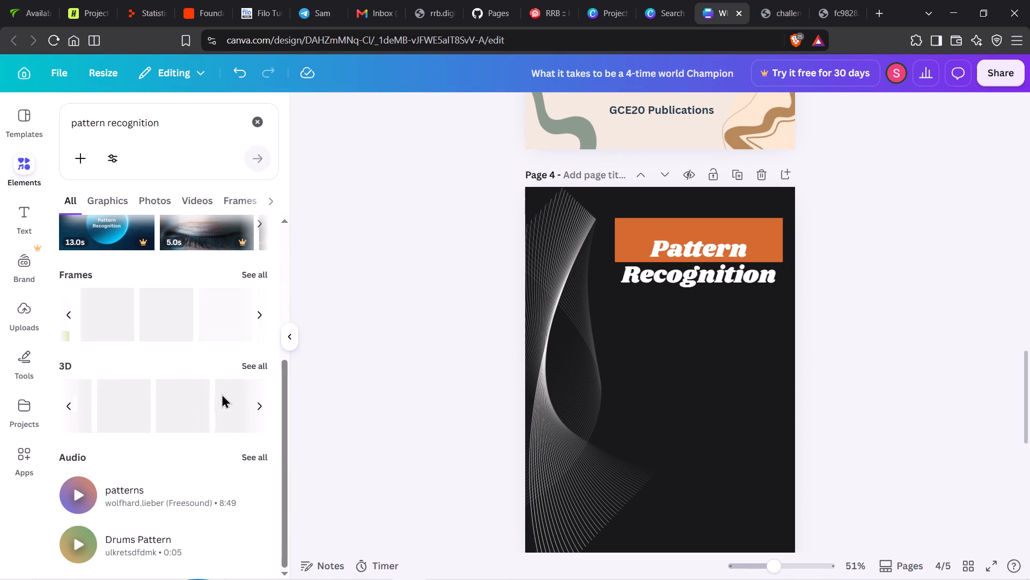
scroll(222, 394, "left", 1)
scroll(223, 334, "up", 10)
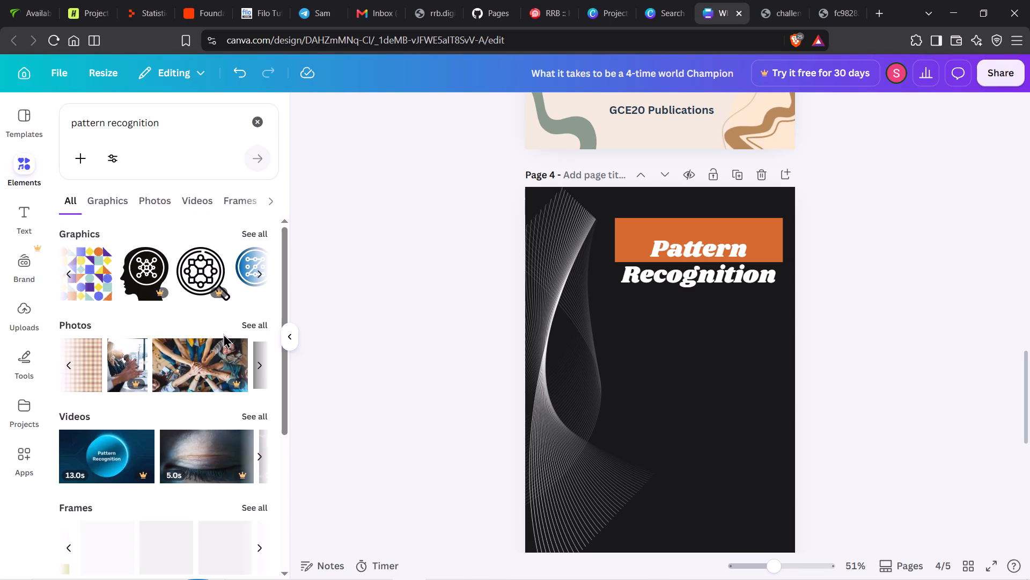
Switch to the Brave image search, search for "book cover ideas for pattern recognition" and preview the green "Techniques and Applications" cover.
left_click(829, 16)
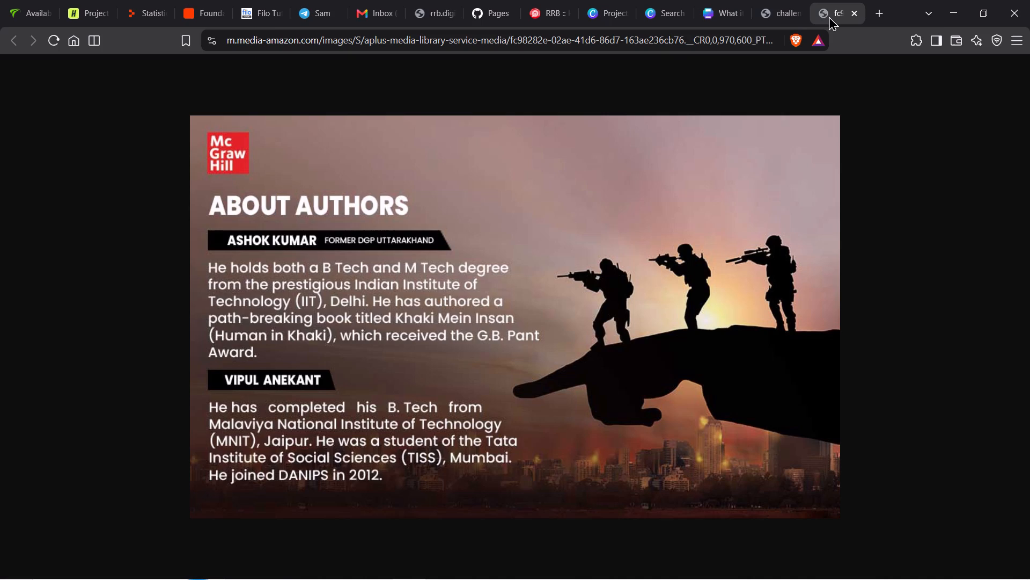
left_click(770, 1)
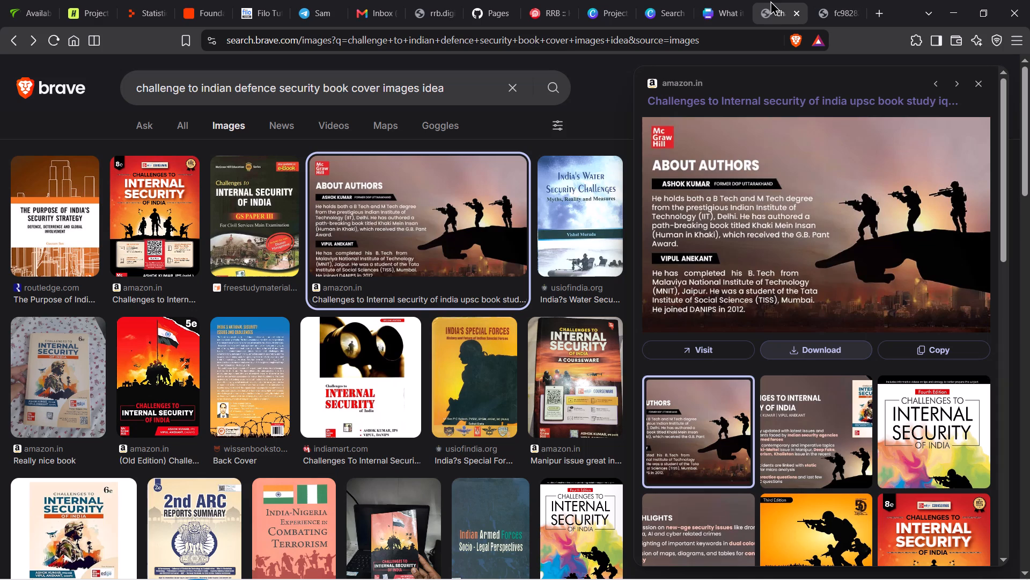
left_click(516, 92)
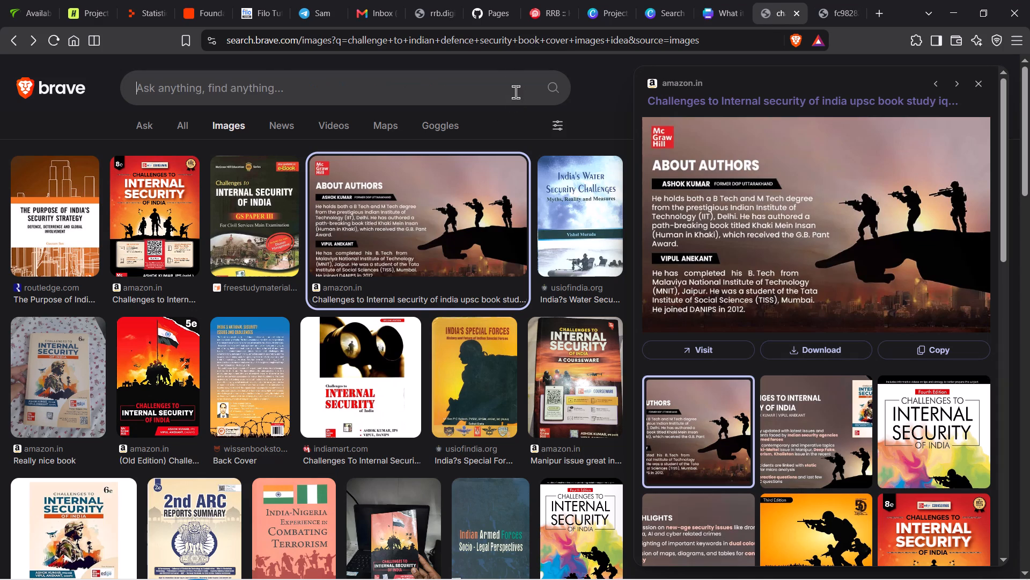
type("book cover ideas")
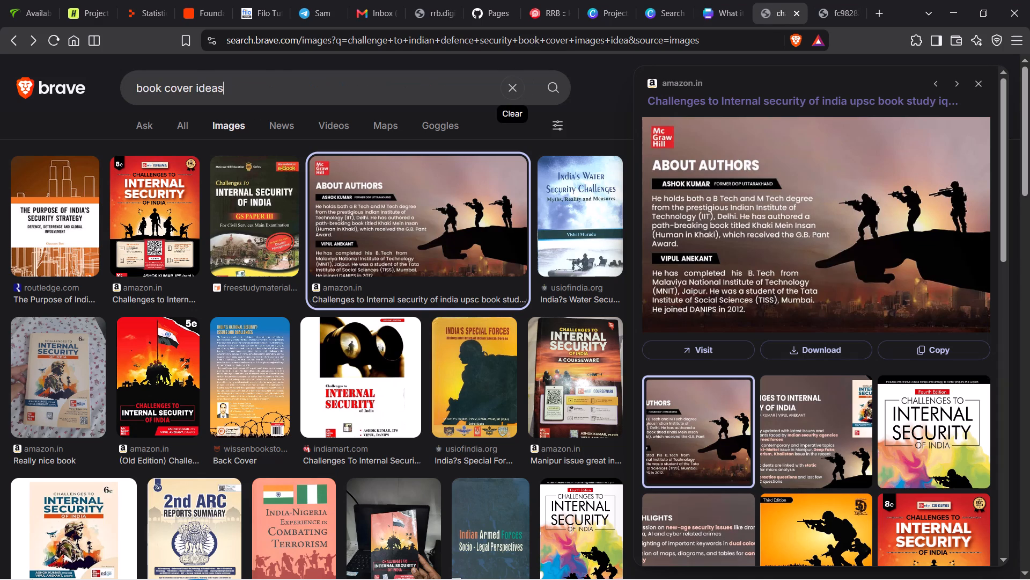
key("space")
type("for pattern recognition")
key("Return")
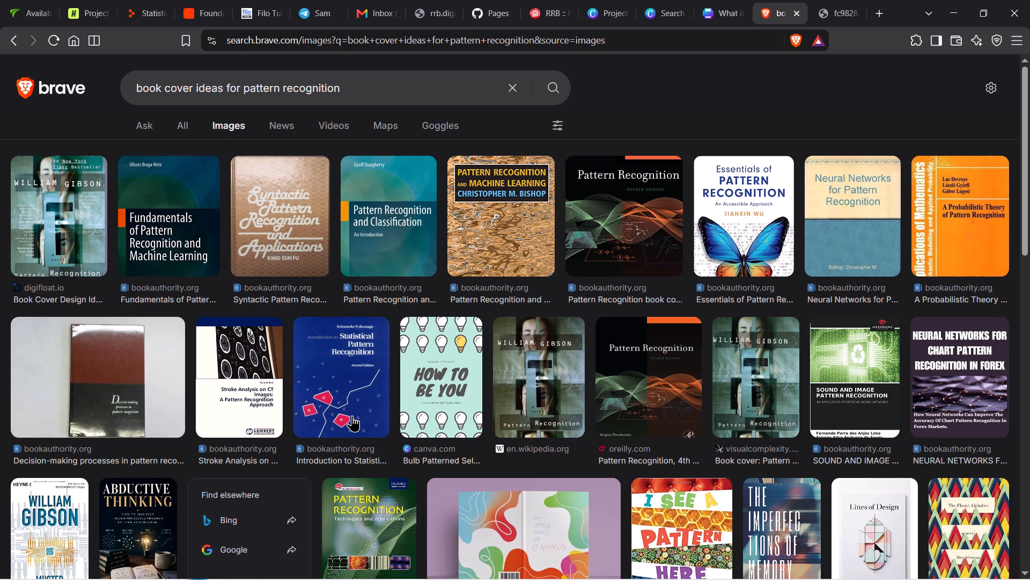
scroll(401, 435, "down", 2)
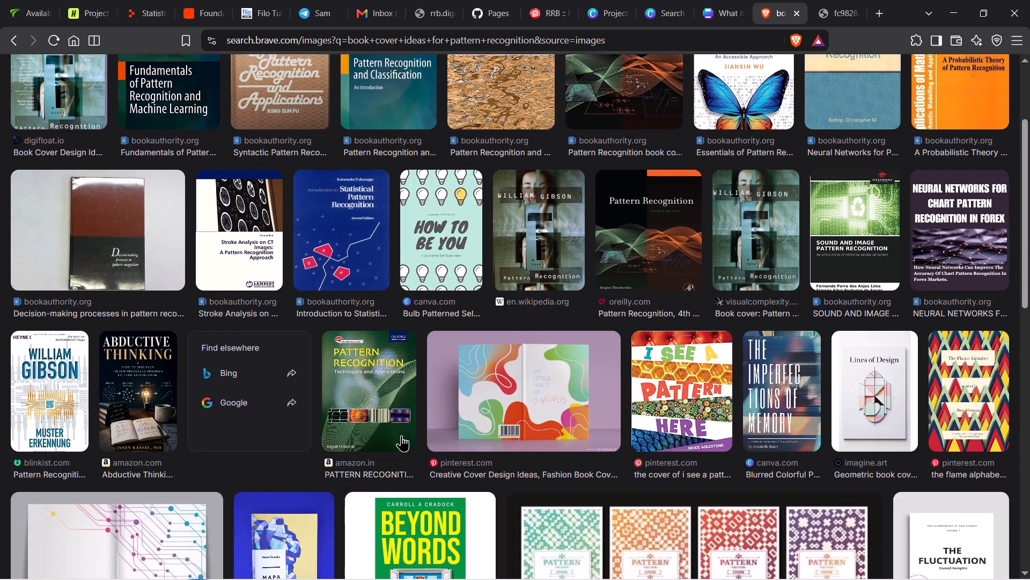
scroll(401, 435, "down", 2)
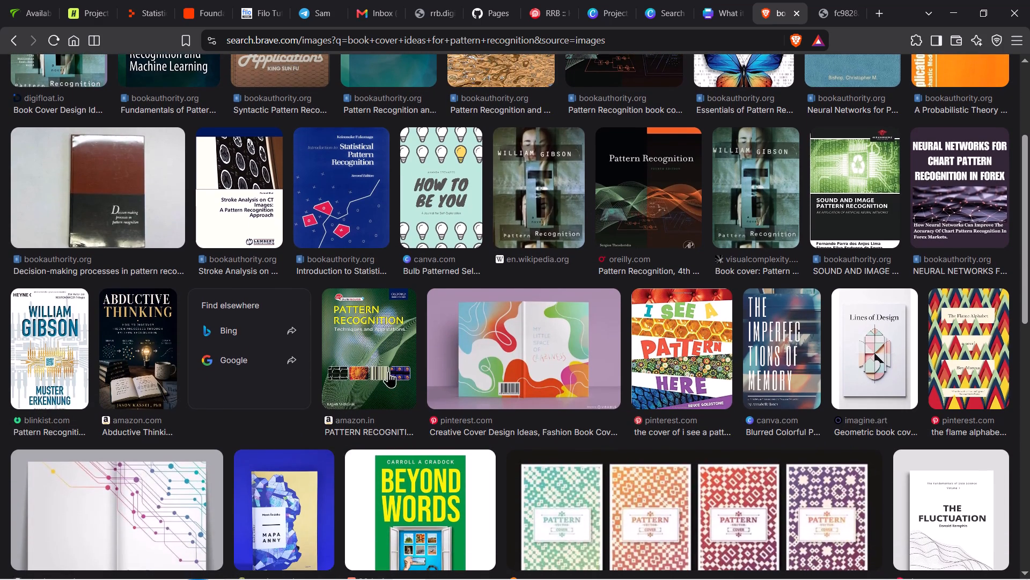
left_click(387, 369)
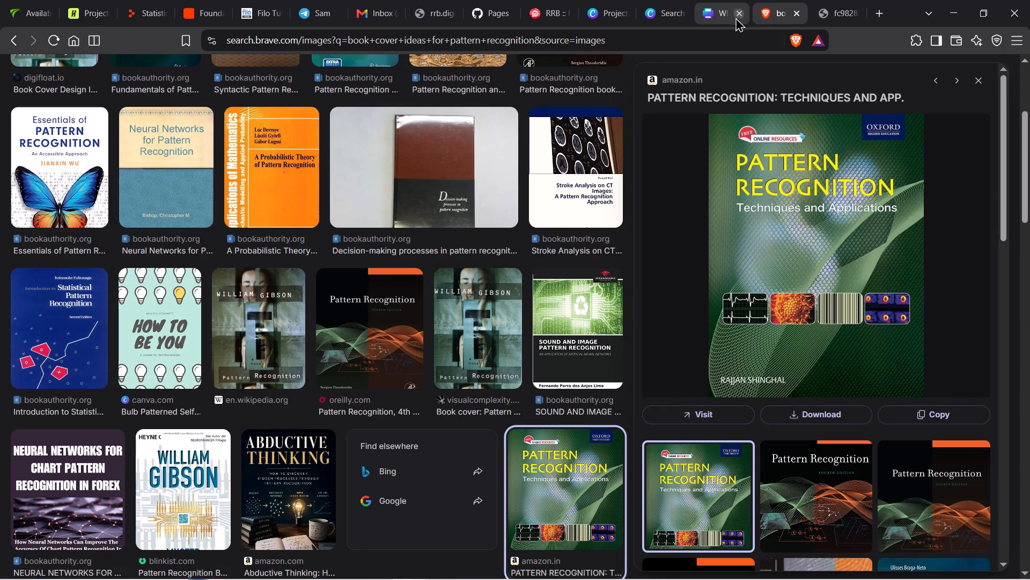
Return to the Canva design and add a white subheading reading "Techniques & Applocations" to page 4.
left_click(721, 17)
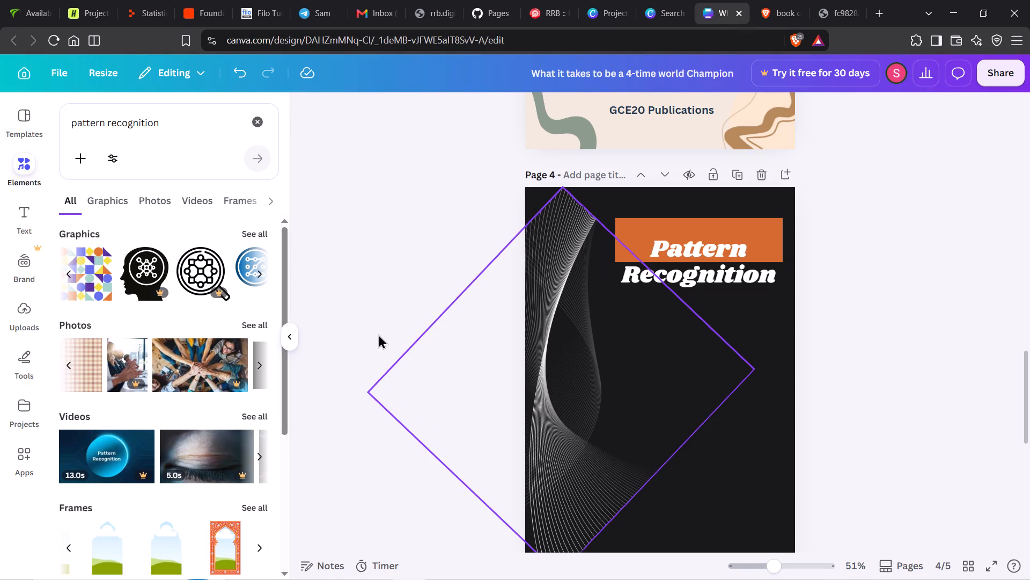
left_click(18, 222)
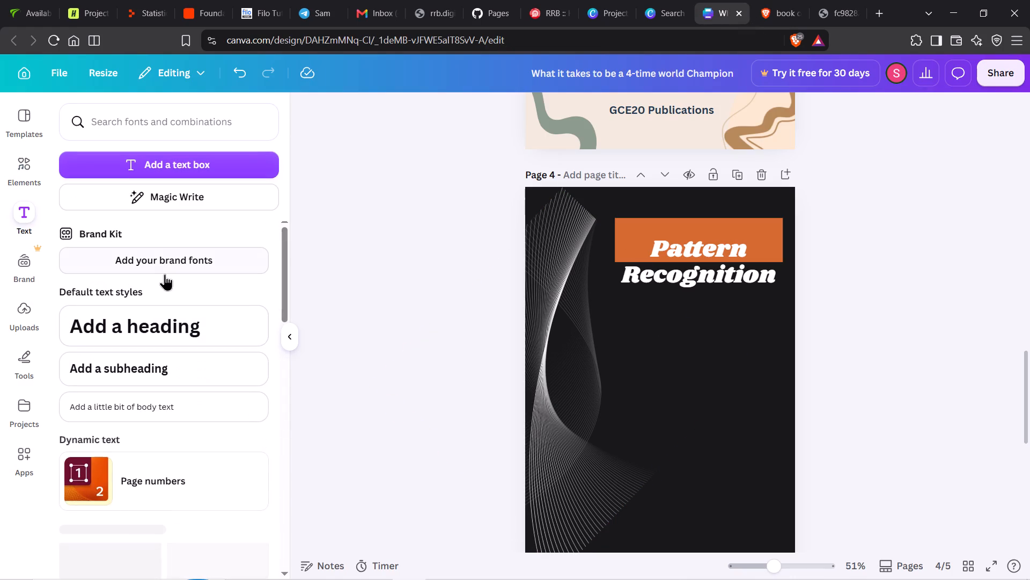
left_click(171, 378)
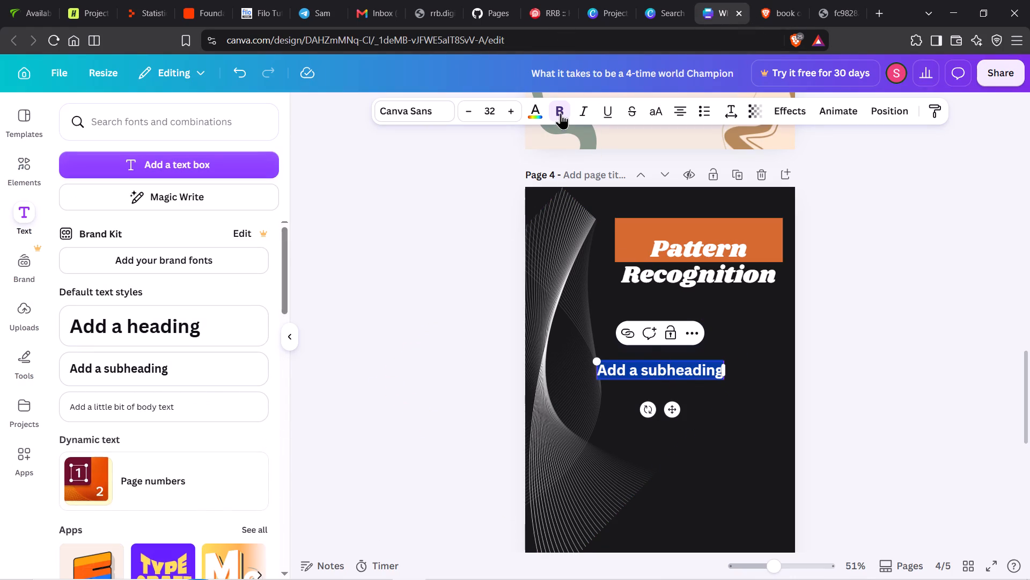
left_click(542, 114)
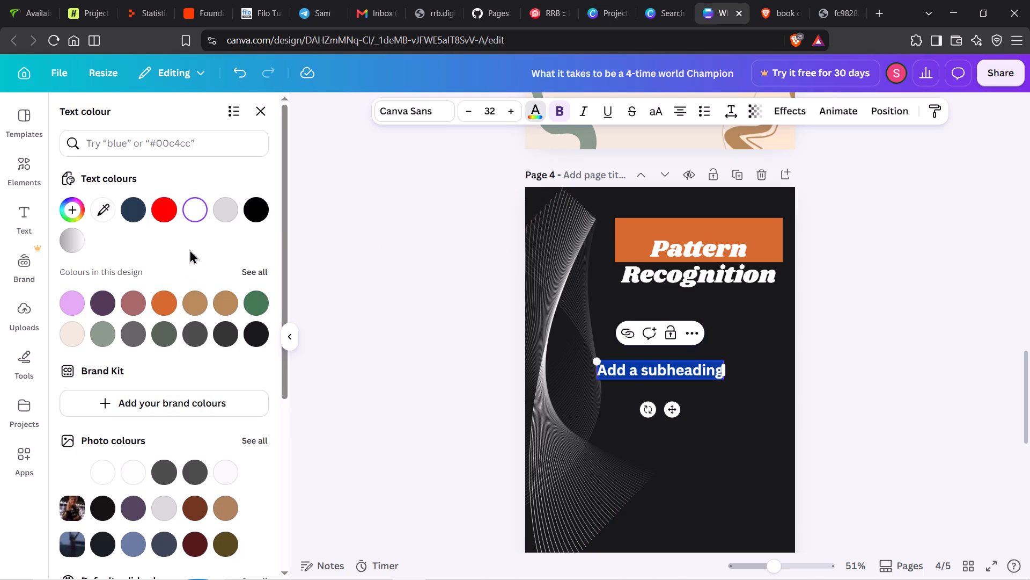
left_click(193, 216)
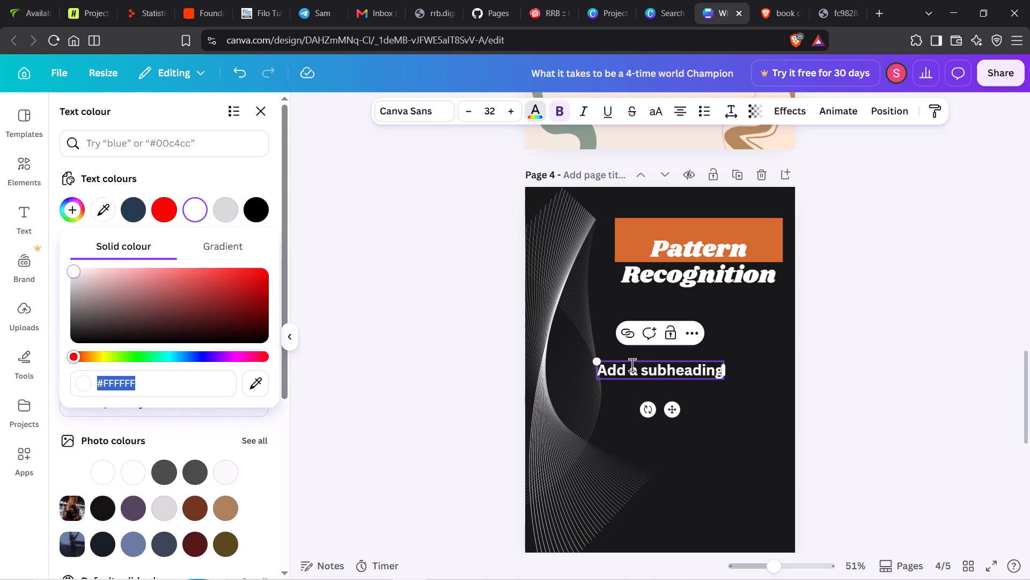
left_click(638, 373)
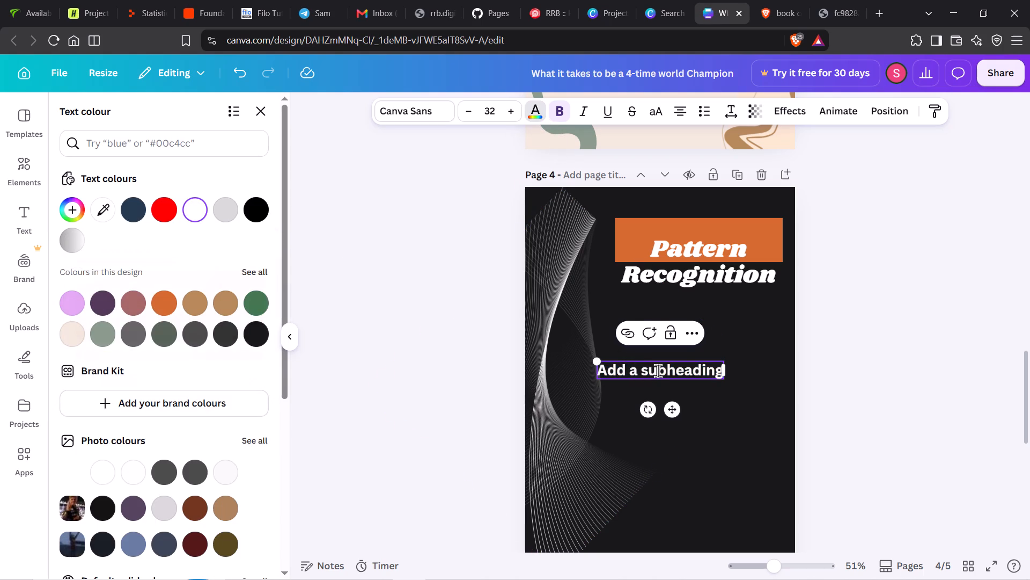
left_click(658, 371)
key("ctrl+a")
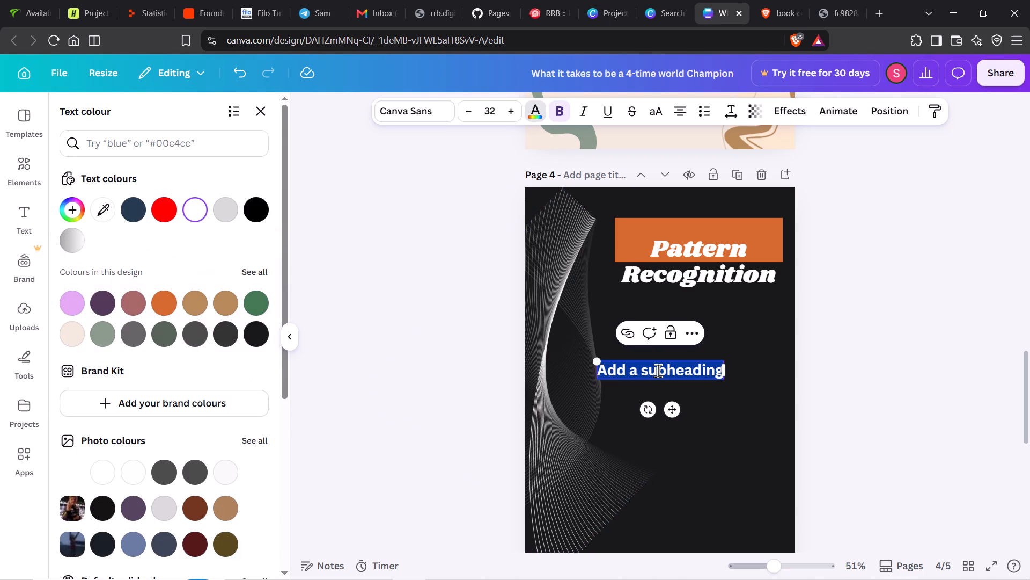
type("Techn")
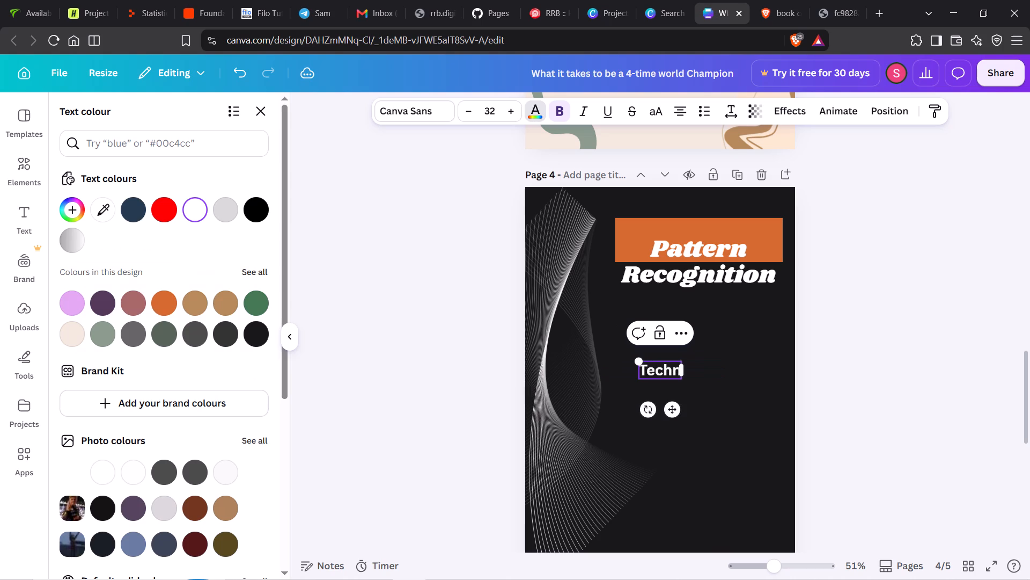
key("i")
type("ques")
key("space")
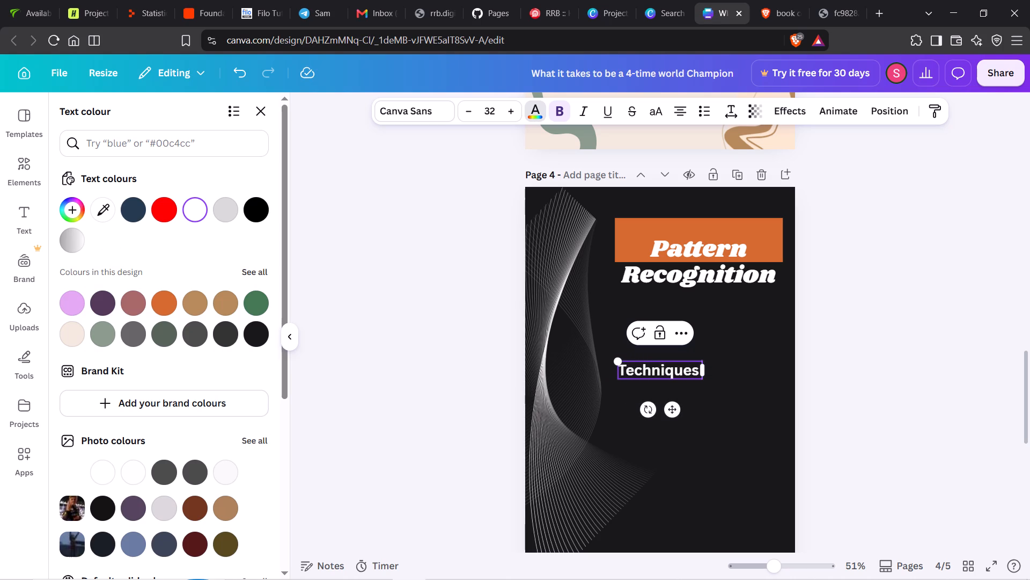
type("& Applocation")
key("s")
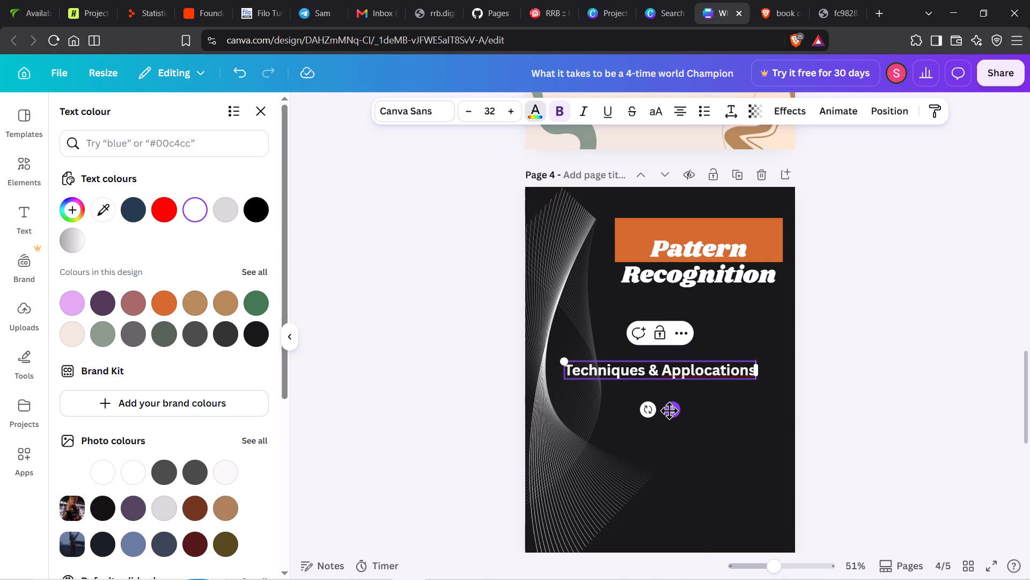
Move the "Techniques & Applocations" subheading directly beneath the "Pattern Recognition" heading, roughly centred under it.
left_click_drag(669, 410, 703, 357)
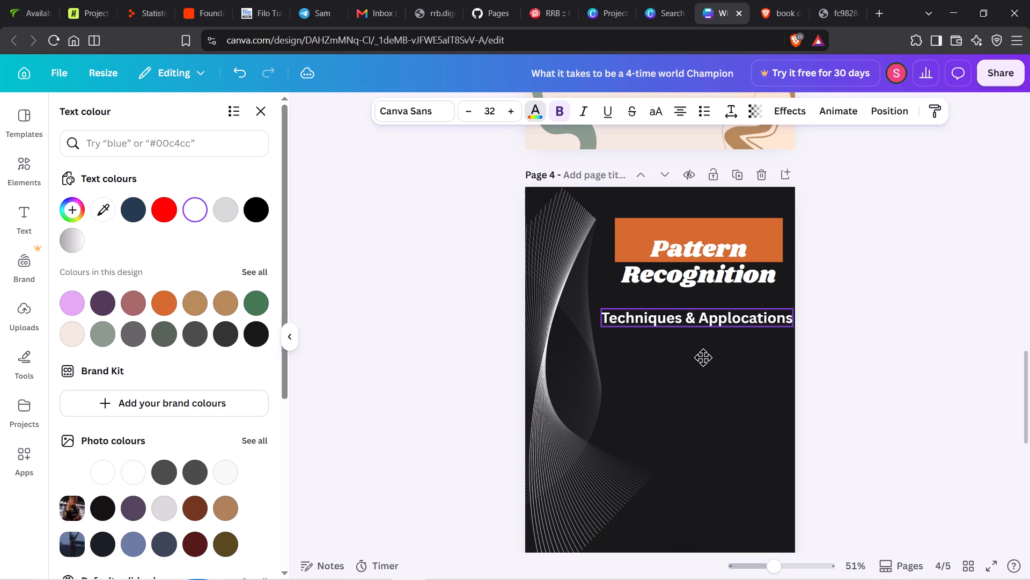
left_click_drag(703, 357, 700, 339)
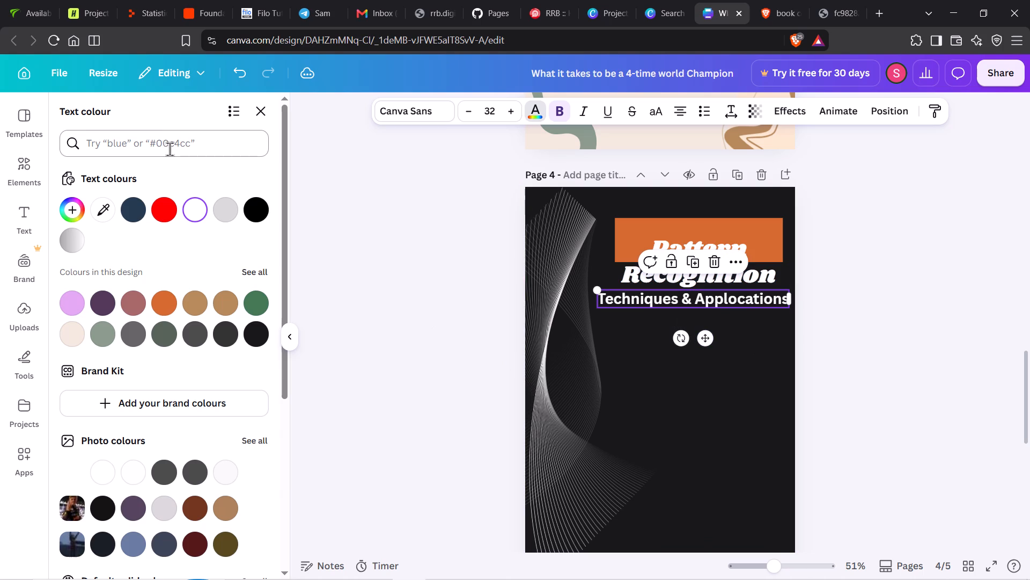
Look through the element results for "pattern recognition", including the full graphics listing, for artwork suited to page 4.
left_click(170, 149)
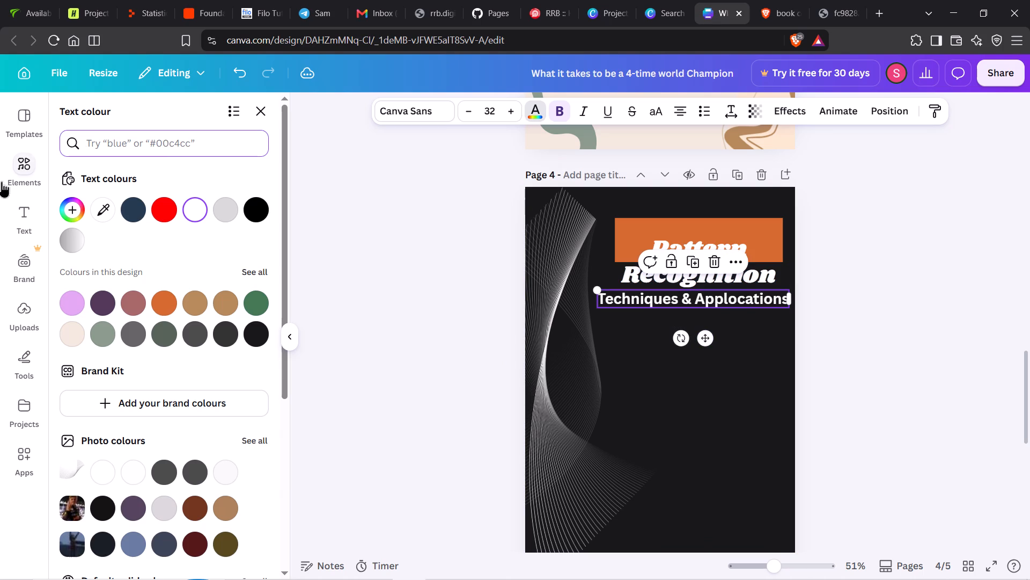
left_click(9, 180)
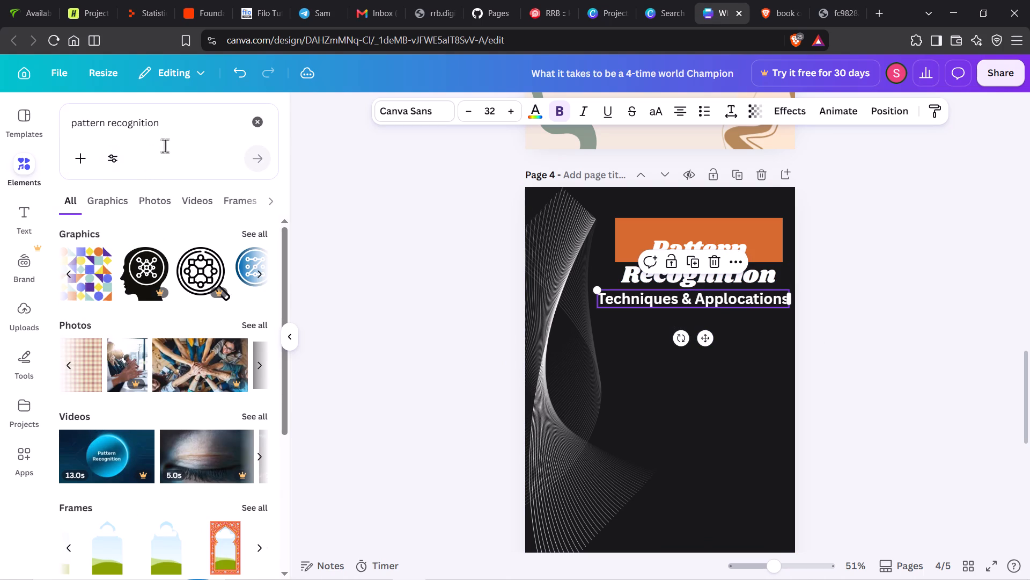
scroll(161, 354, "down", 2)
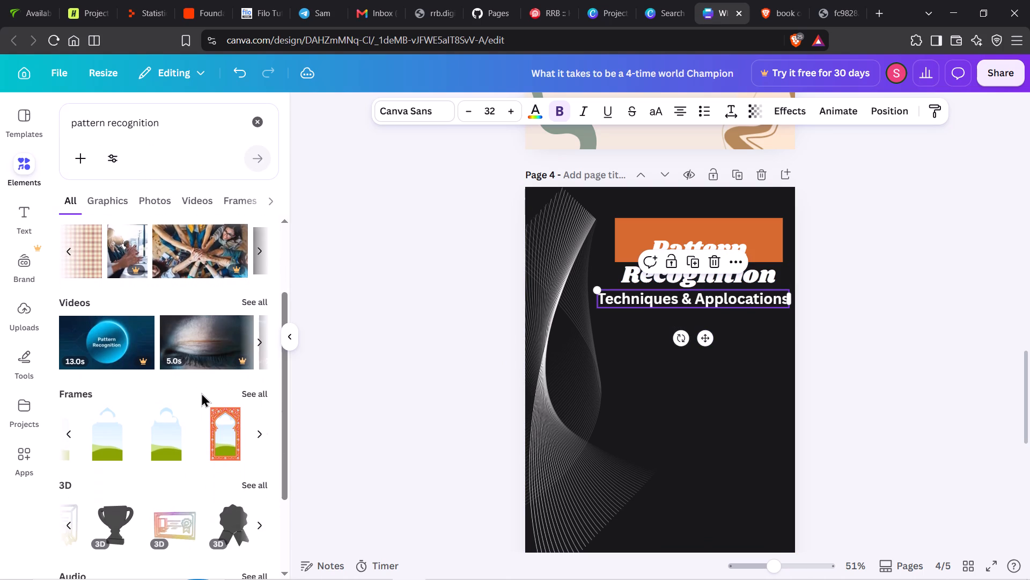
scroll(201, 393, "down", 5)
scroll(201, 393, "up", 5)
left_click(253, 234)
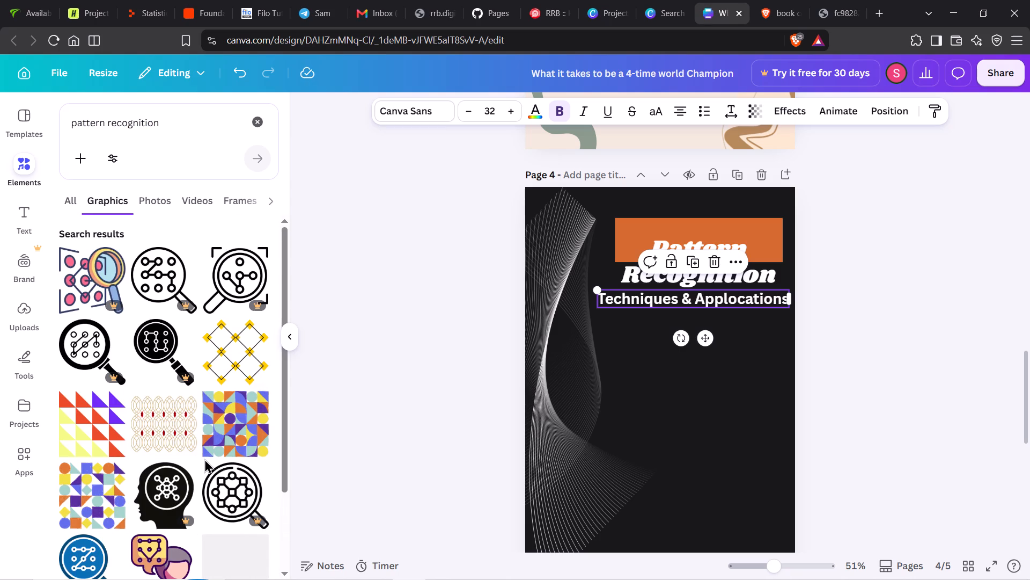
scroll(204, 459, "down", 6)
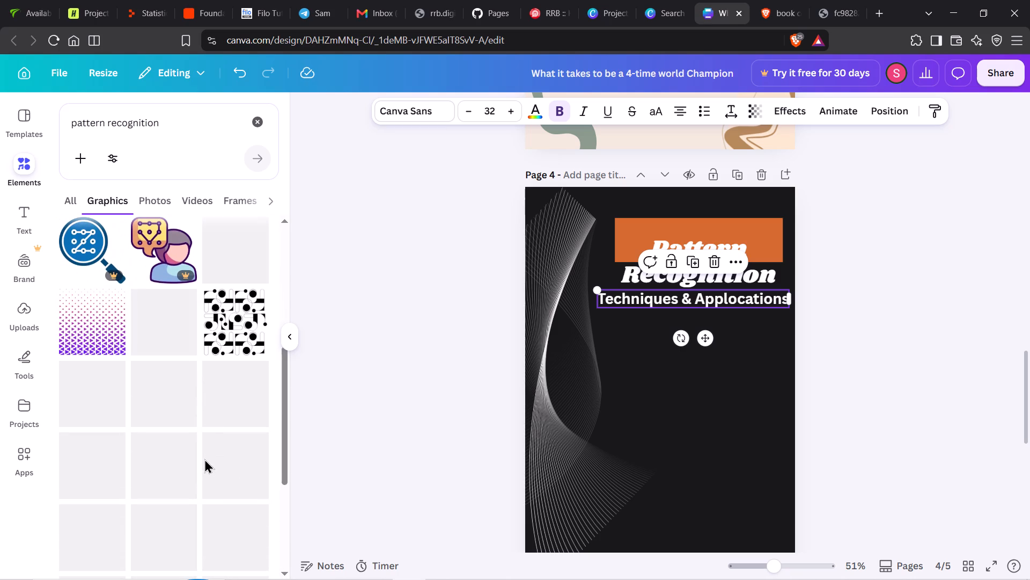
scroll(204, 459, "down", 2)
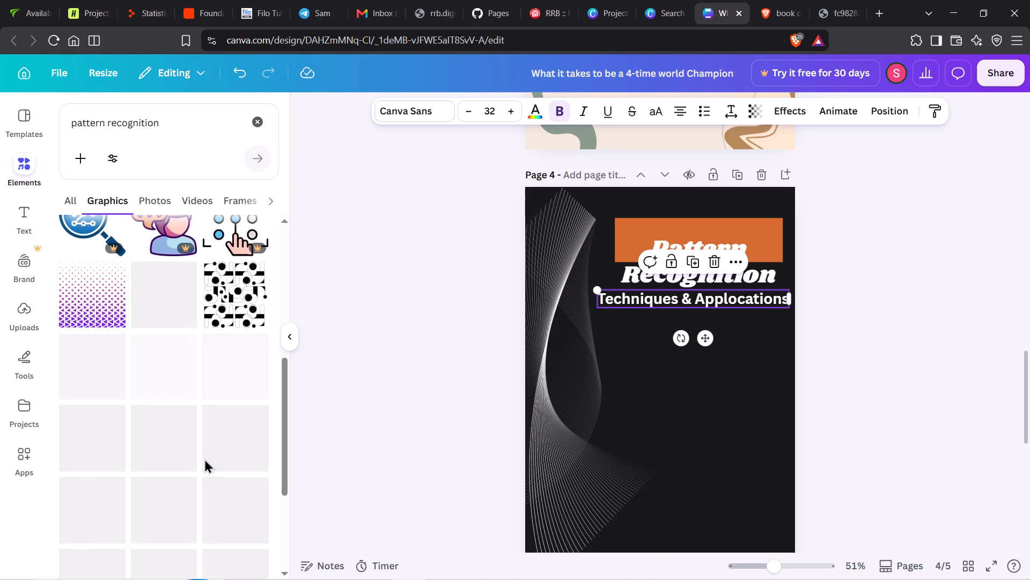
scroll(204, 459, "down", 1)
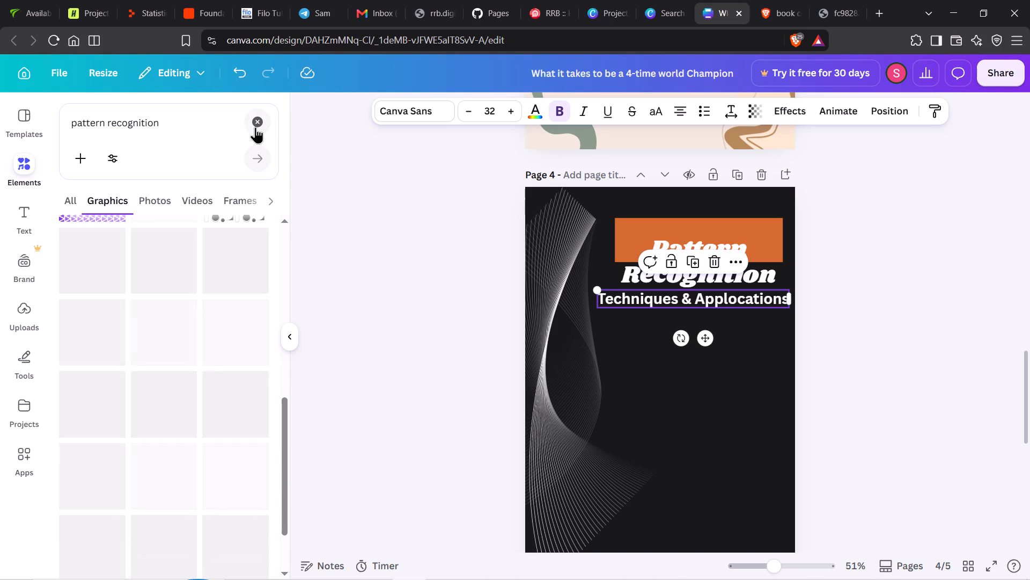
Replace the element search with a search for "ecg".
left_click(255, 124)
left_click(202, 122)
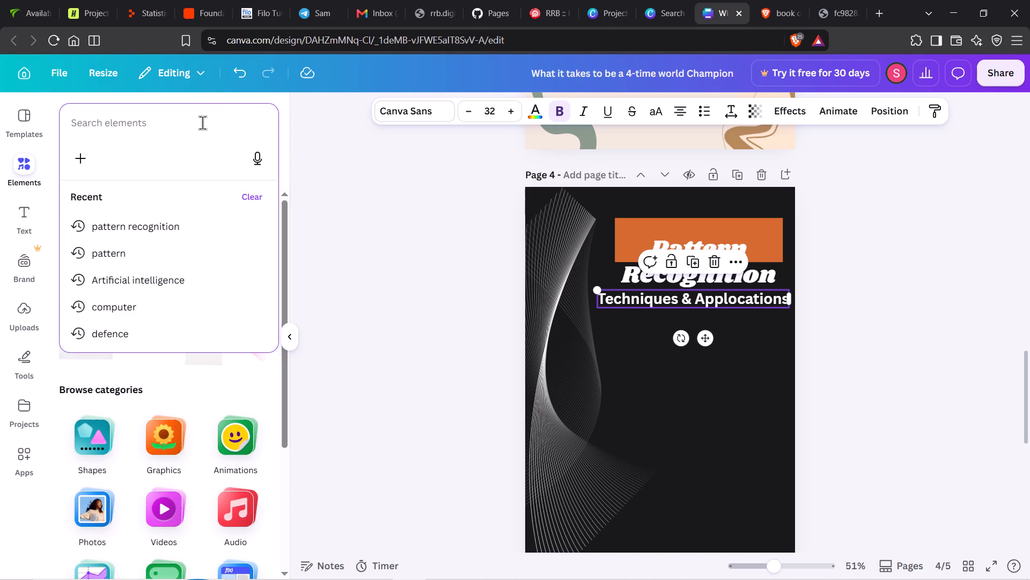
type("ecg")
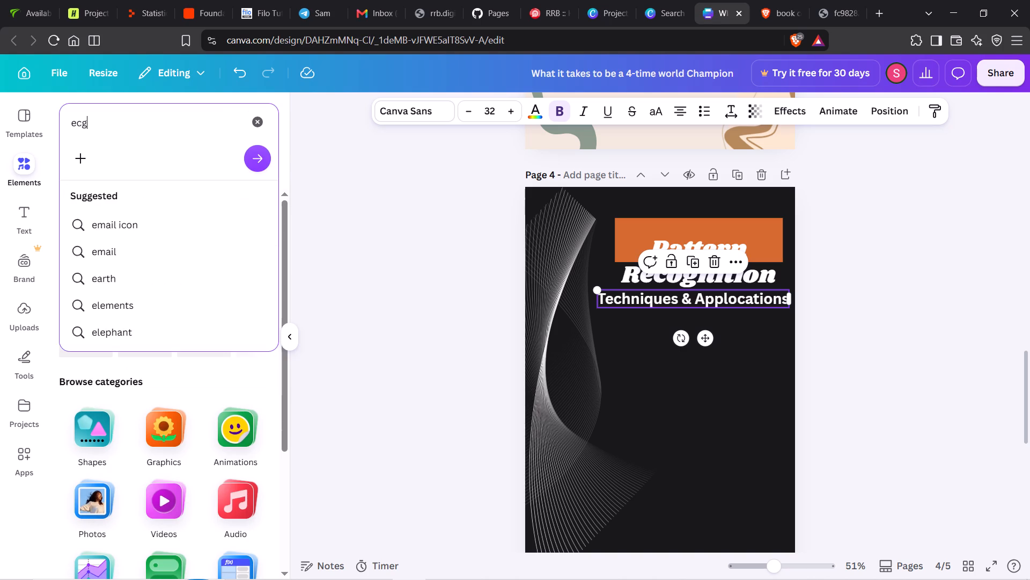
key("Return")
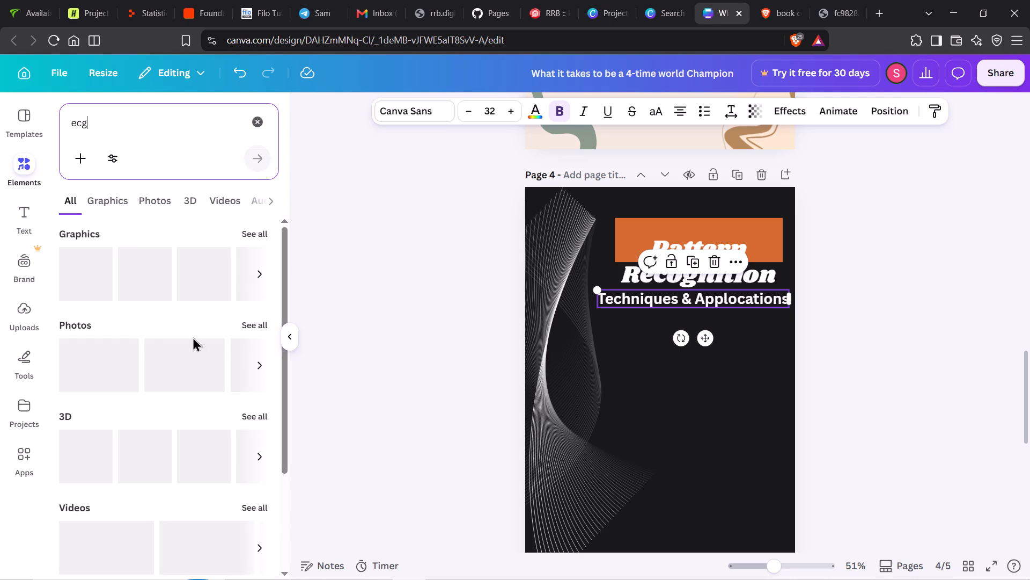
left_click(911, 376)
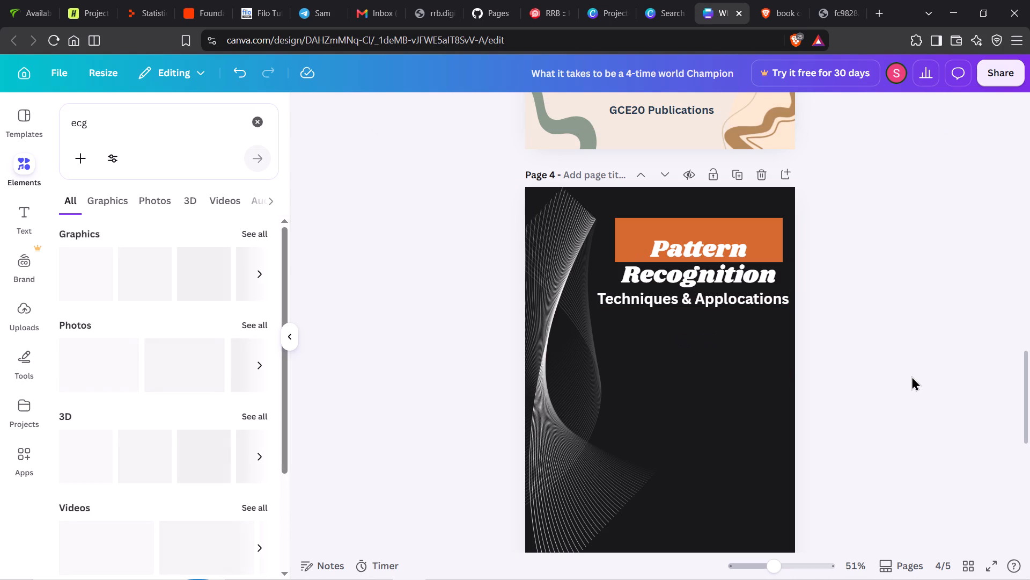
Switch to the Brave image search to recheck the green "Techniques and Applications" reference cover, and return to the Canva design.
left_click(845, 1)
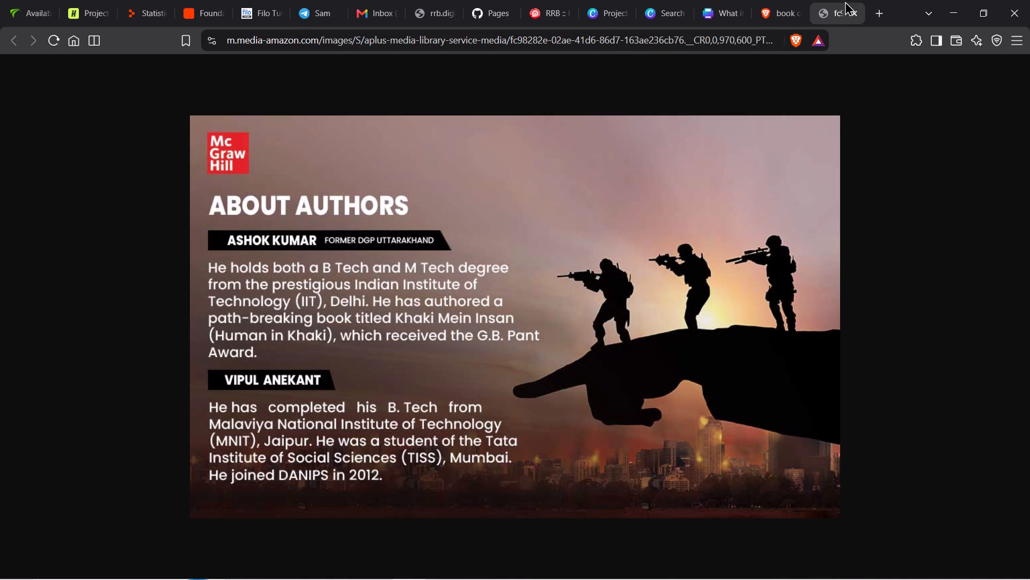
left_click(766, 2)
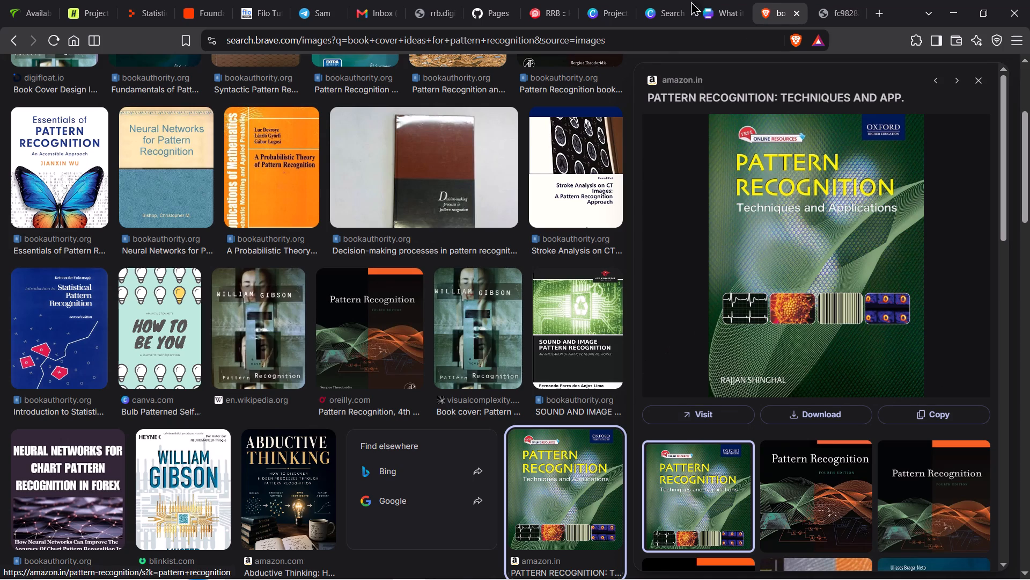
left_click(730, 1)
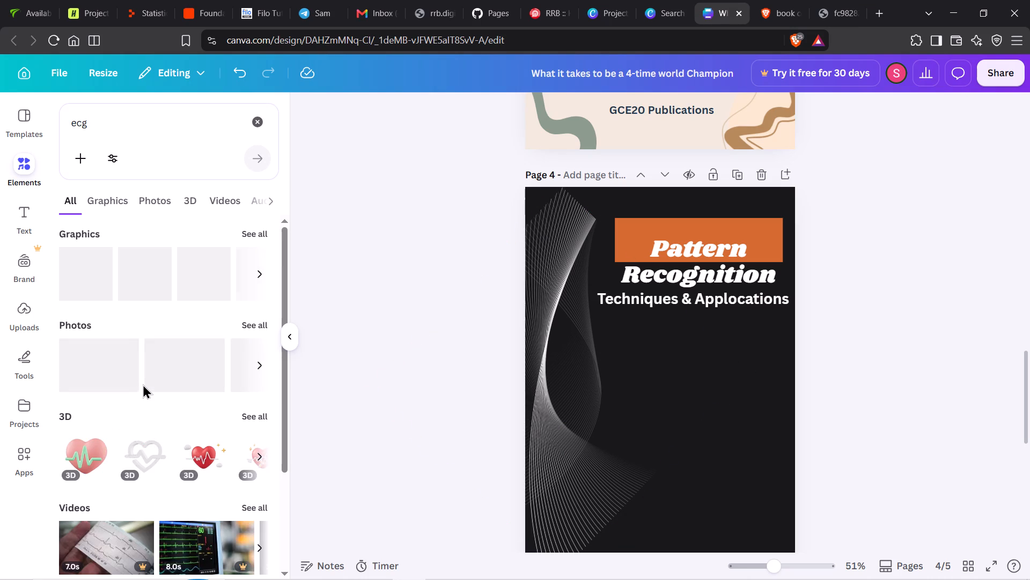
Enlarge the white wave graphic slightly past page 4's top edge and shift it a little to the right.
left_click(550, 335)
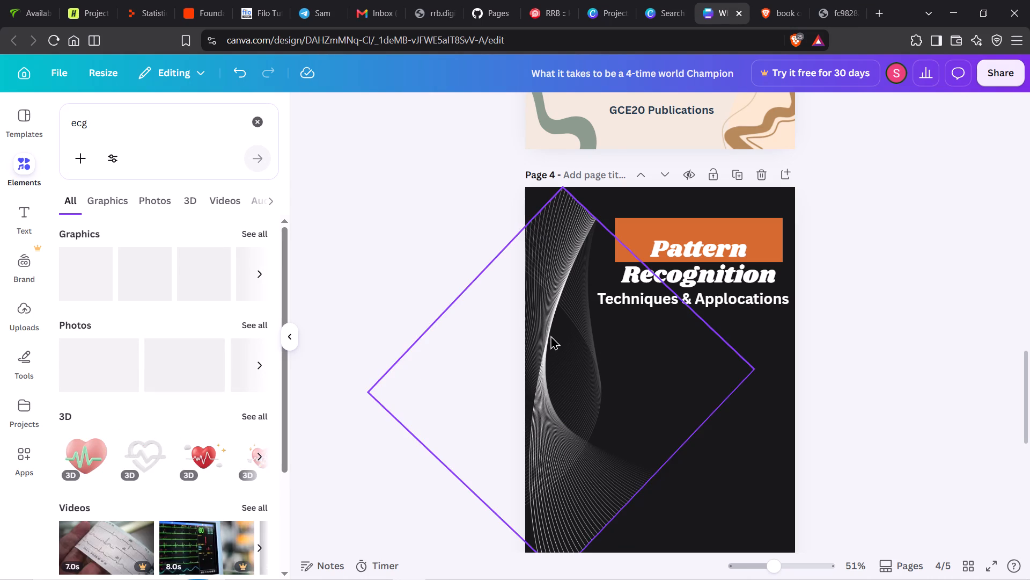
left_click_drag(564, 184, 564, 172)
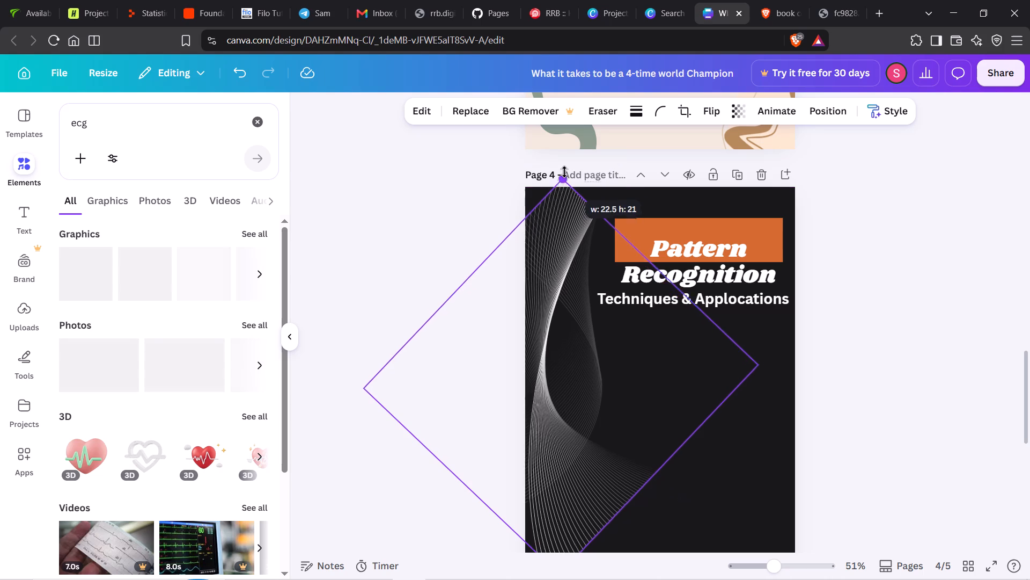
left_click_drag(564, 172, 564, 168)
left_click_drag(574, 375, 584, 375)
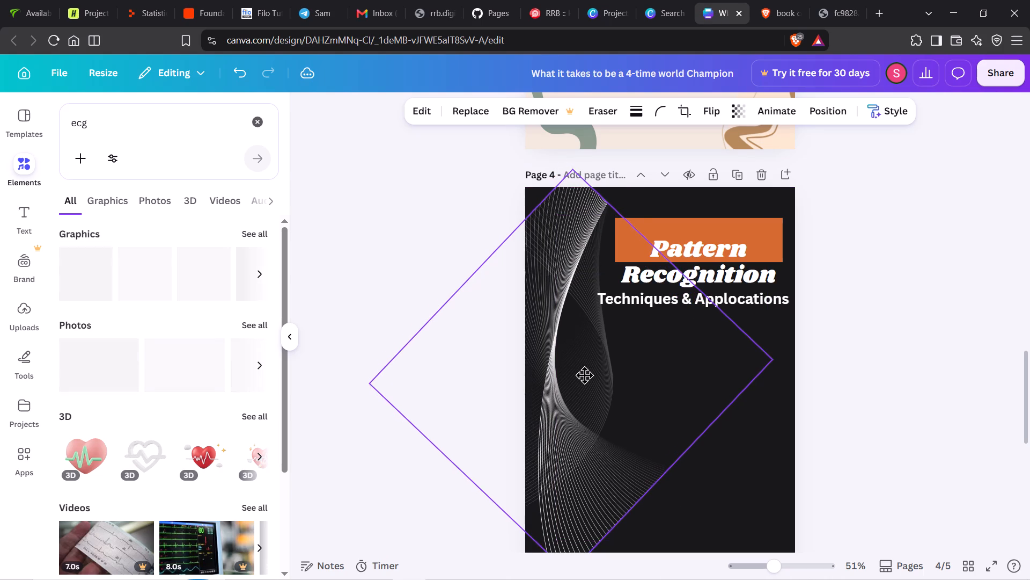
left_click_drag(584, 375, 586, 374)
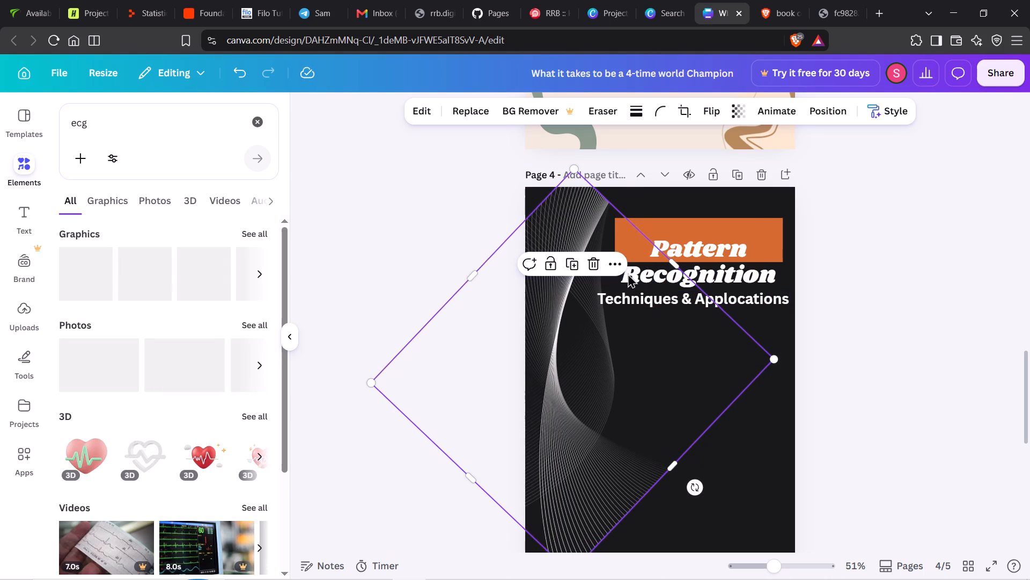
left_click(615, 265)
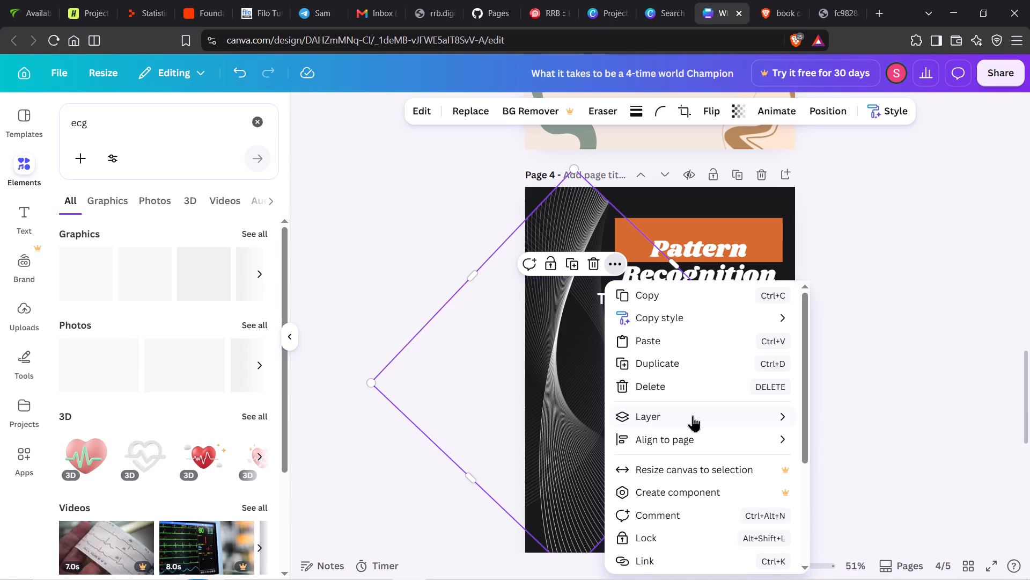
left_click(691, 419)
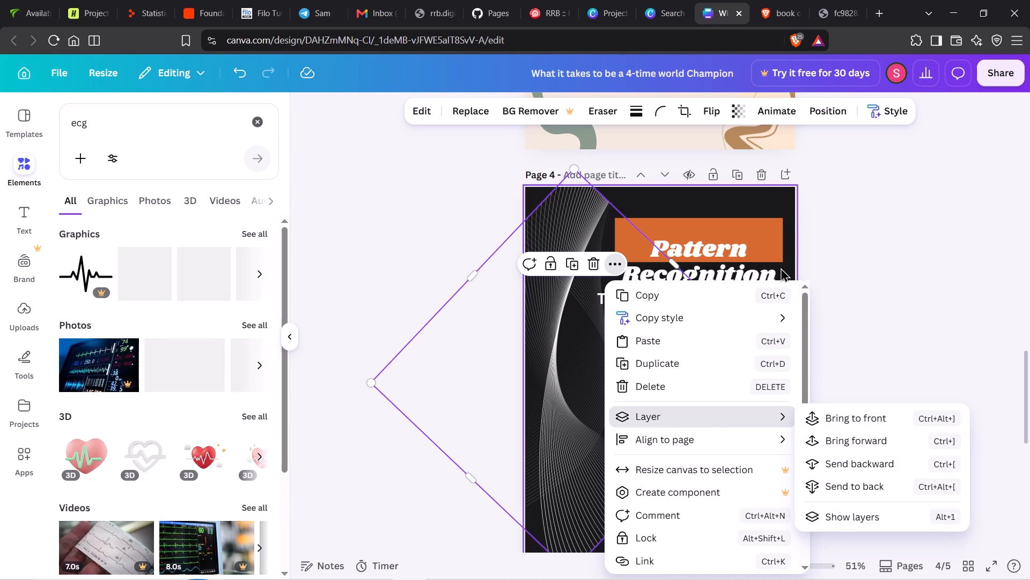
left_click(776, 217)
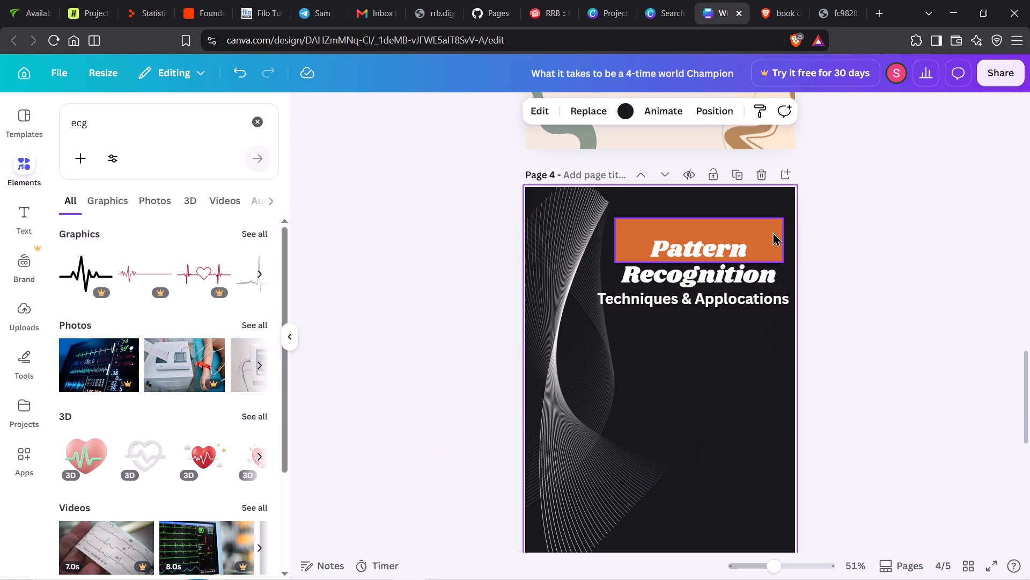
Bring the orange band, the "Pattern Recognition" title and the subtitle on page 4 to the front together.
left_click(772, 231)
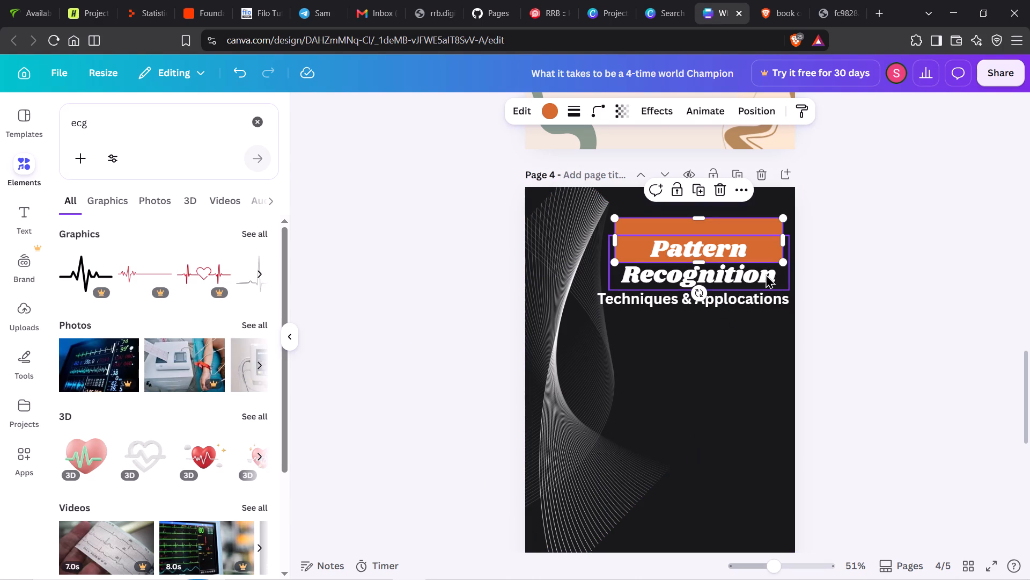
left_click(764, 285, "shift")
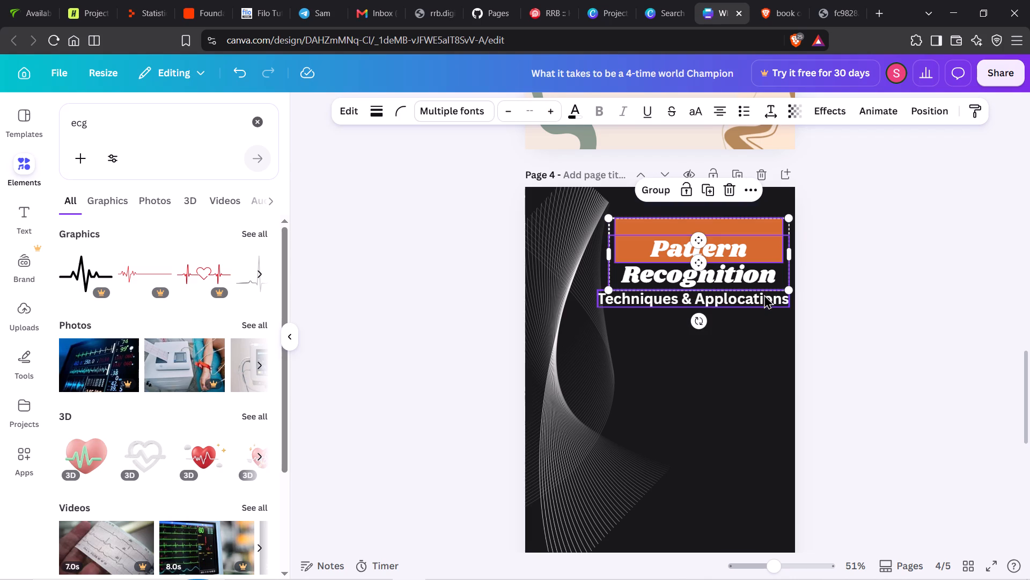
left_click(764, 298, "shift")
left_click(740, 195)
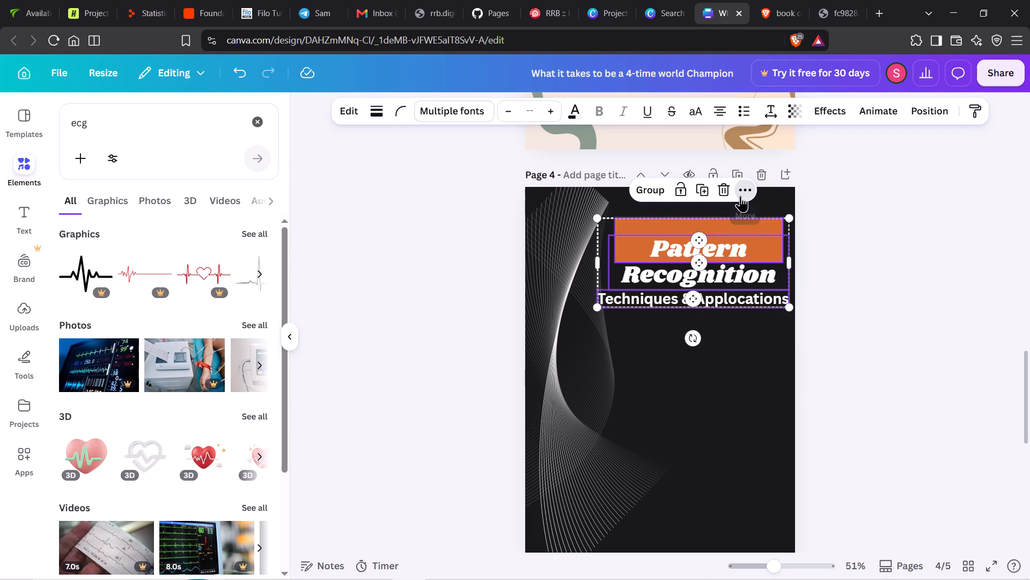
left_click(833, 344)
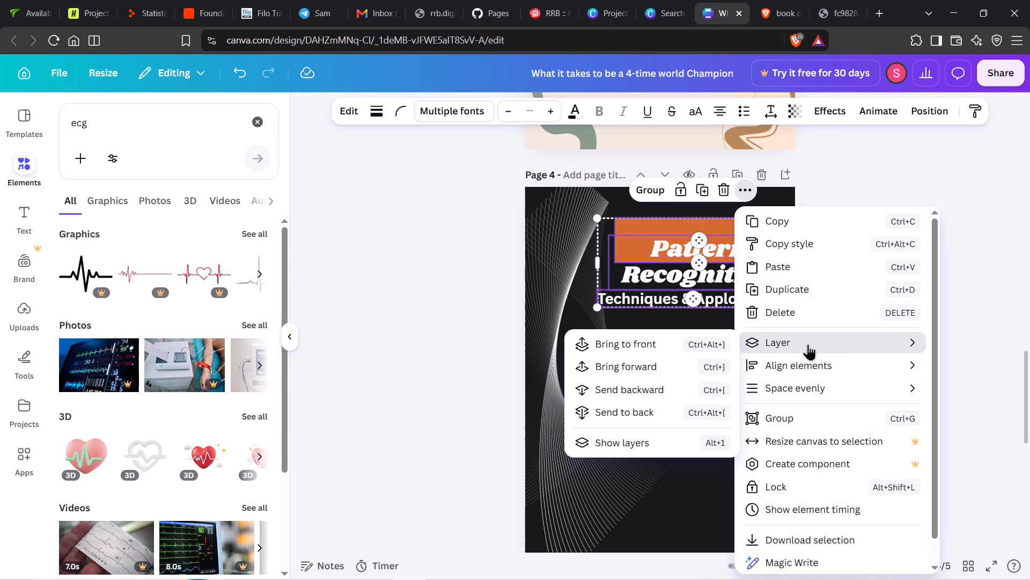
left_click(715, 337)
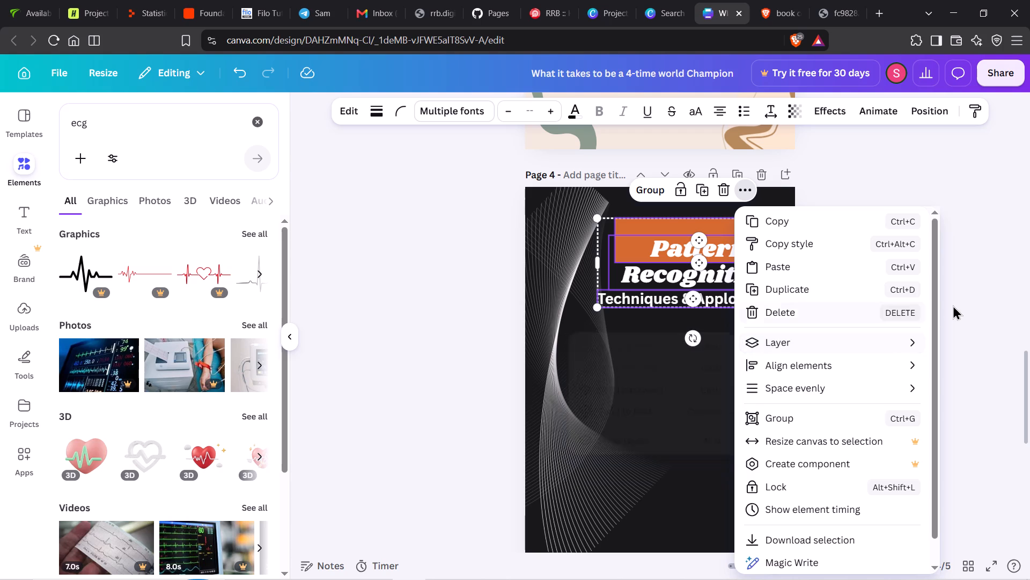
left_click(973, 313)
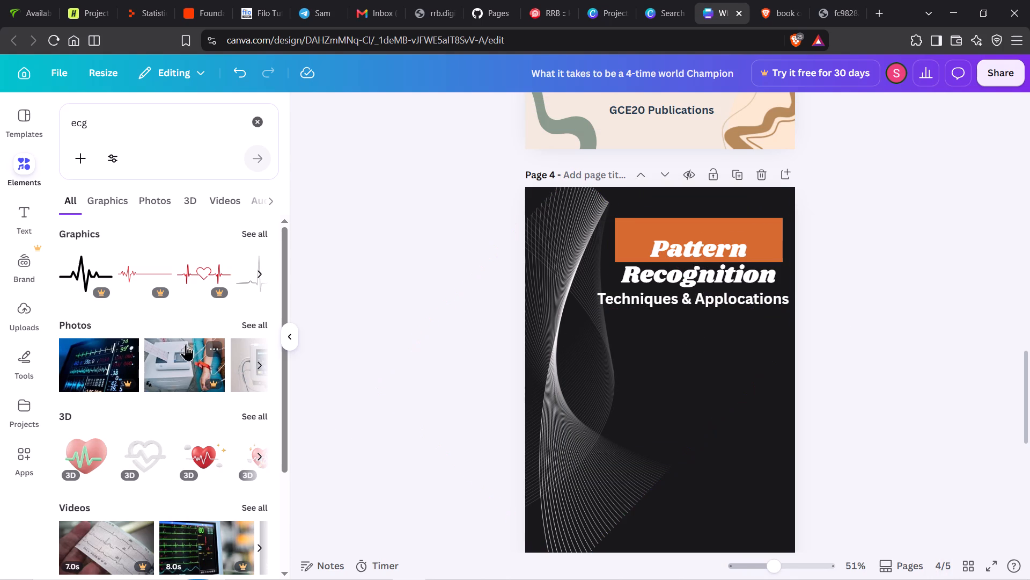
Browse the full listing of ECG graphics and add the free ECG monitor with the green trace to page 4.
scroll(250, 287, "left", 2)
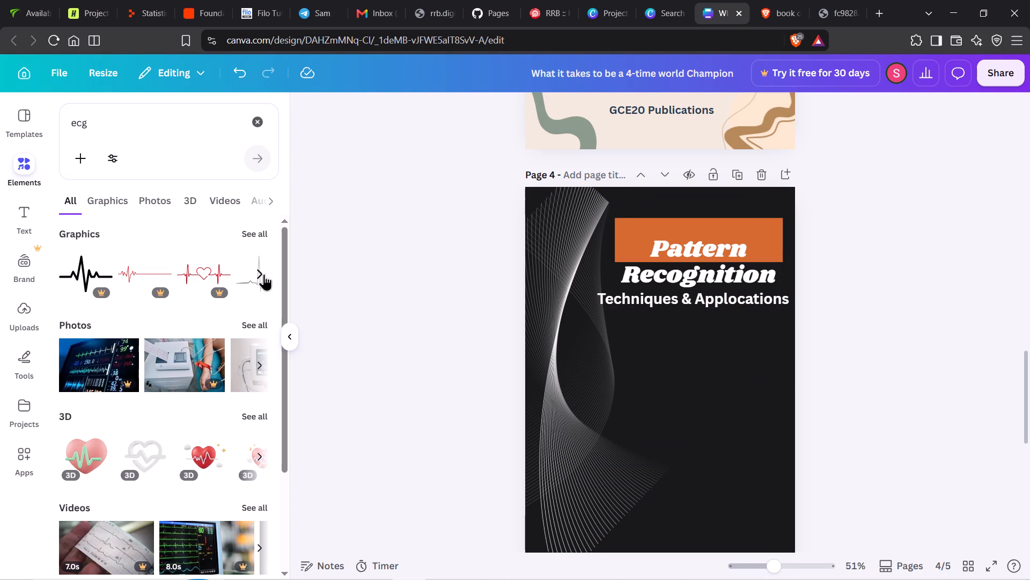
left_click(260, 272)
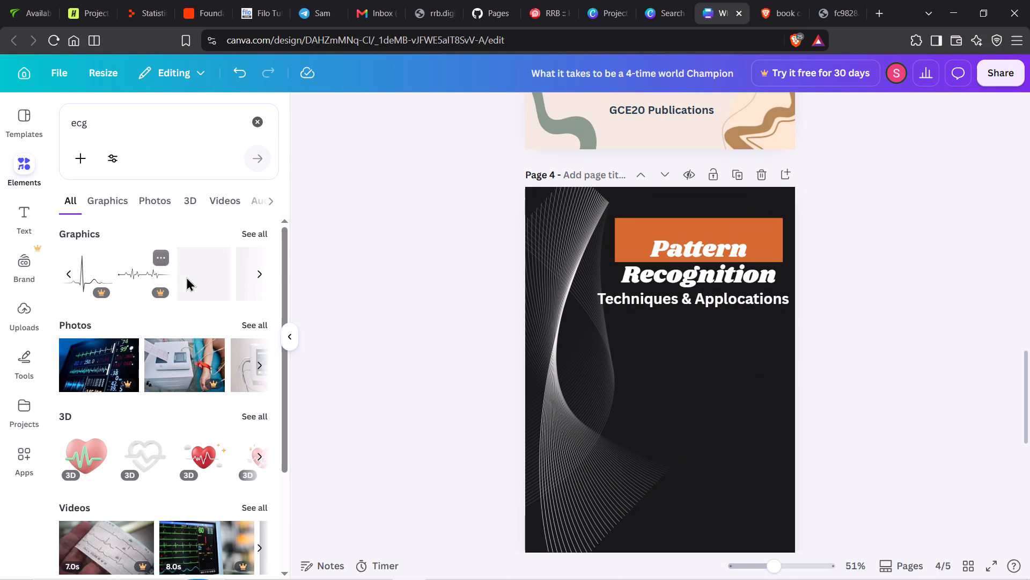
left_click(254, 231)
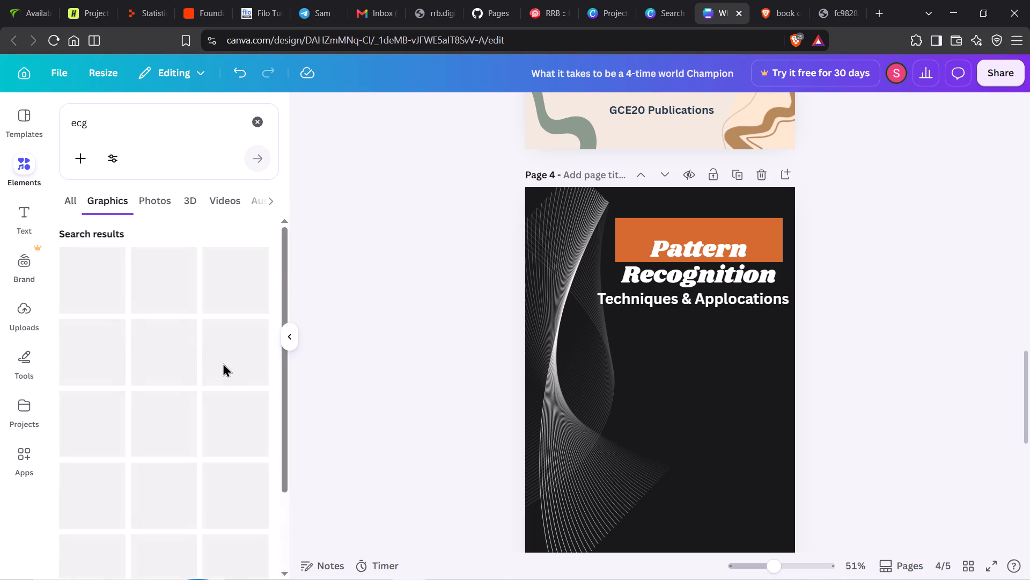
scroll(205, 403, "down", 2)
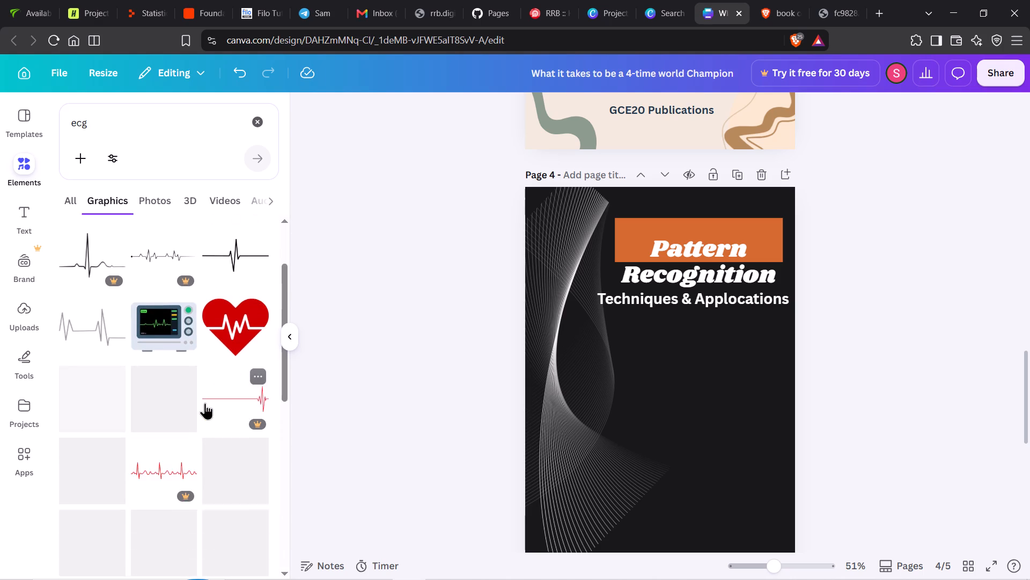
scroll(205, 403, "down", 2)
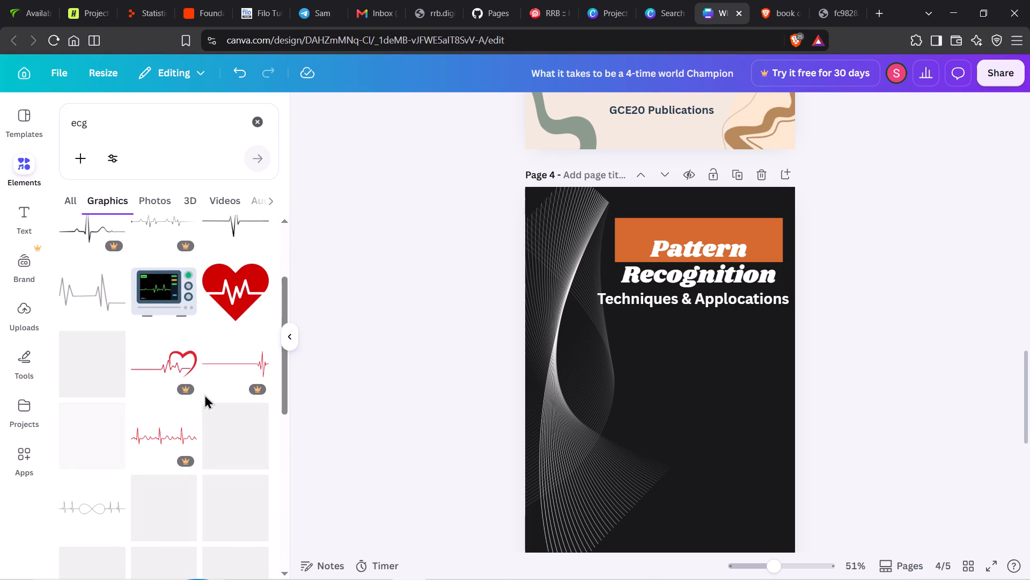
left_click(158, 288)
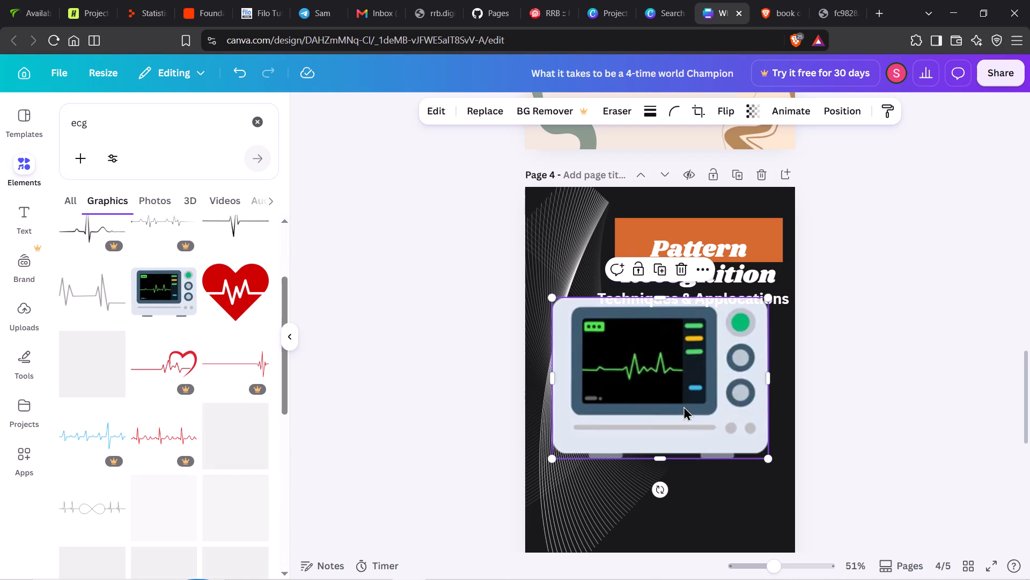
Shrink the ECG monitor to roughly a third of its inserted width and place it just below the subtitle, slightly left of the title's centre.
left_click_drag(771, 459, 725, 433)
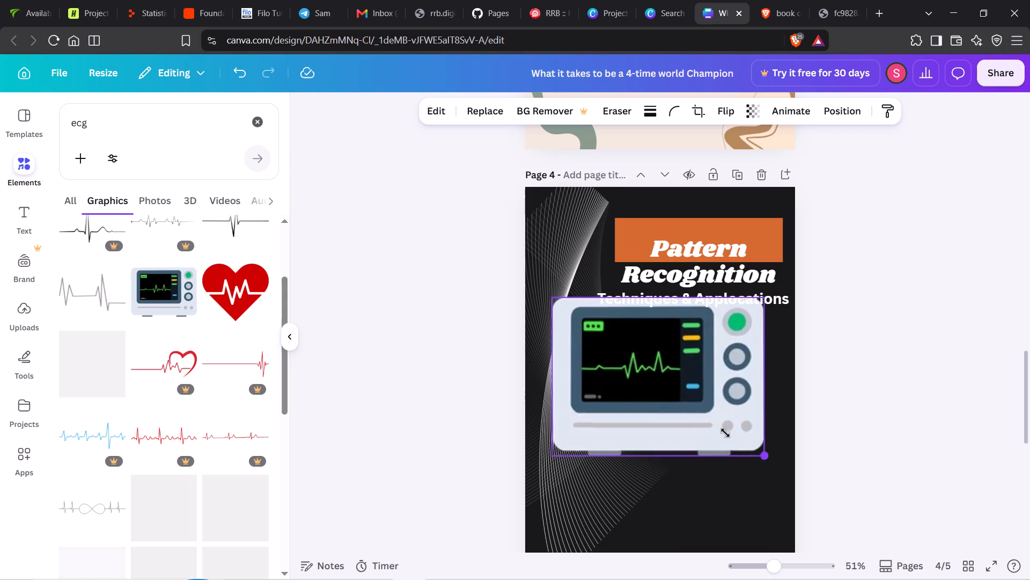
left_click_drag(725, 433, 613, 373)
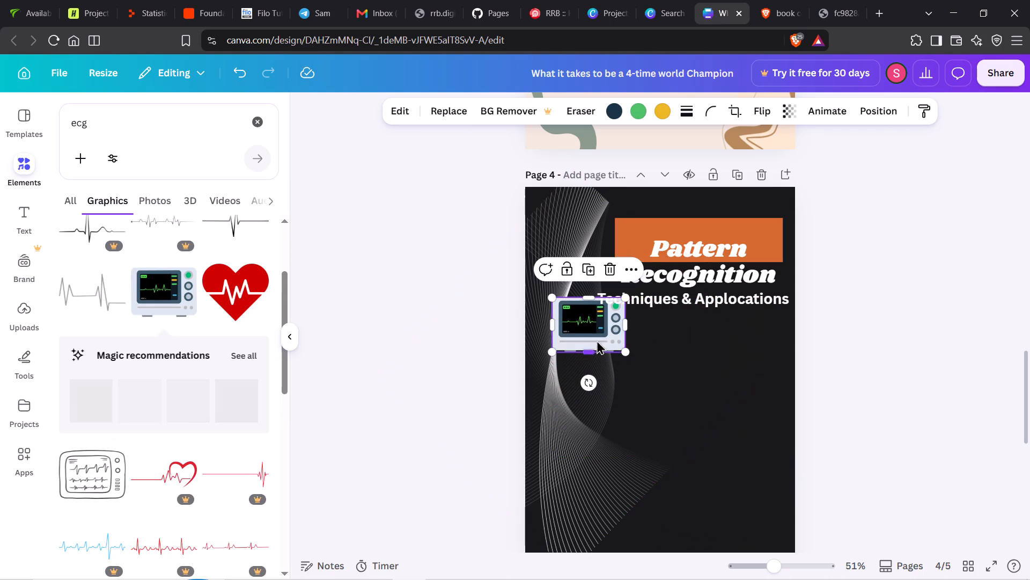
left_click_drag(592, 331, 666, 365)
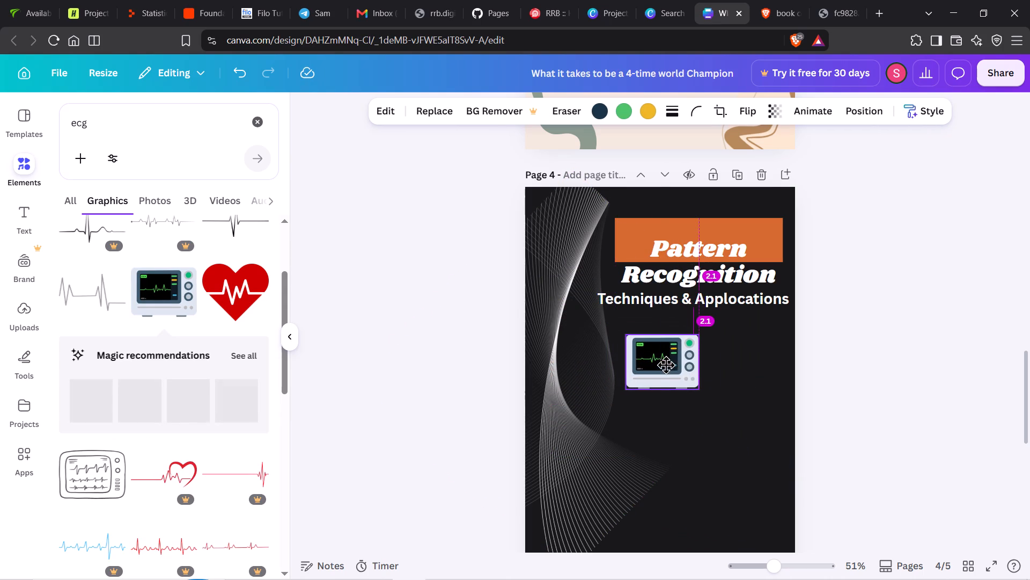
left_click_drag(666, 365, 657, 363)
left_click_drag(693, 385, 683, 380)
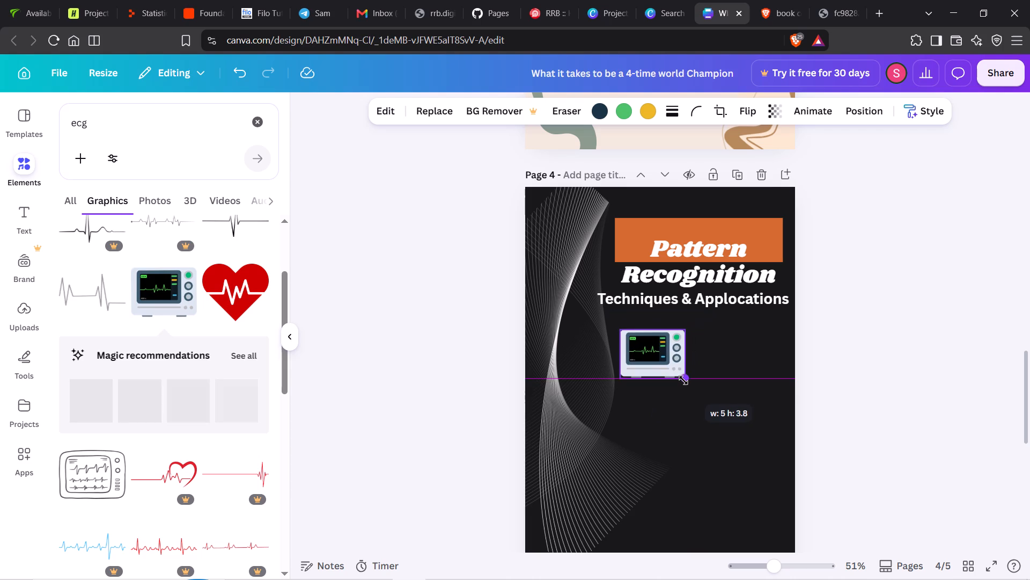
left_click_drag(683, 380, 687, 385)
Replace the element search with "biometrics" and show all of its graphics results.
left_click(261, 120)
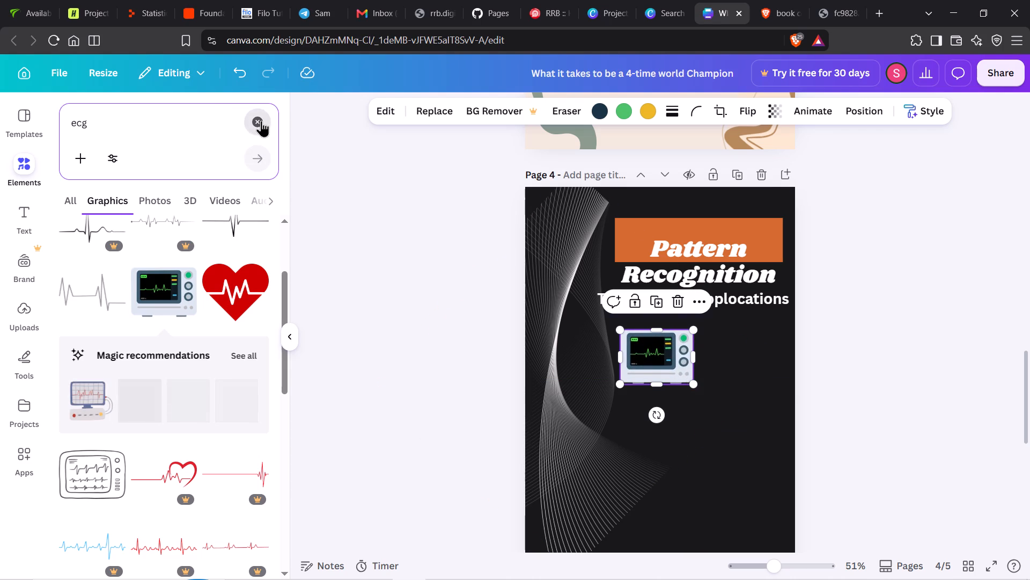
type("biomet")
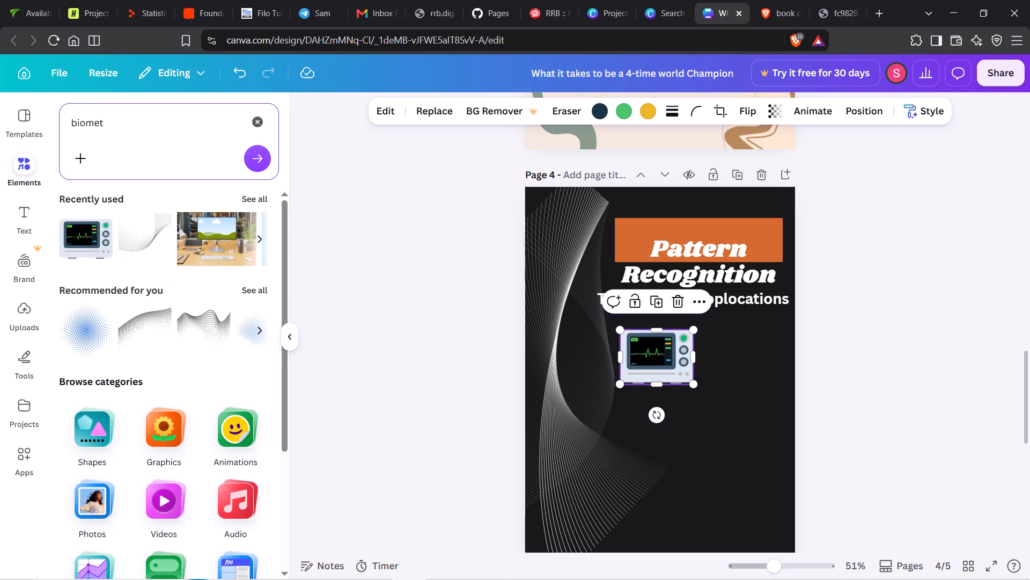
type("rics")
key("Return")
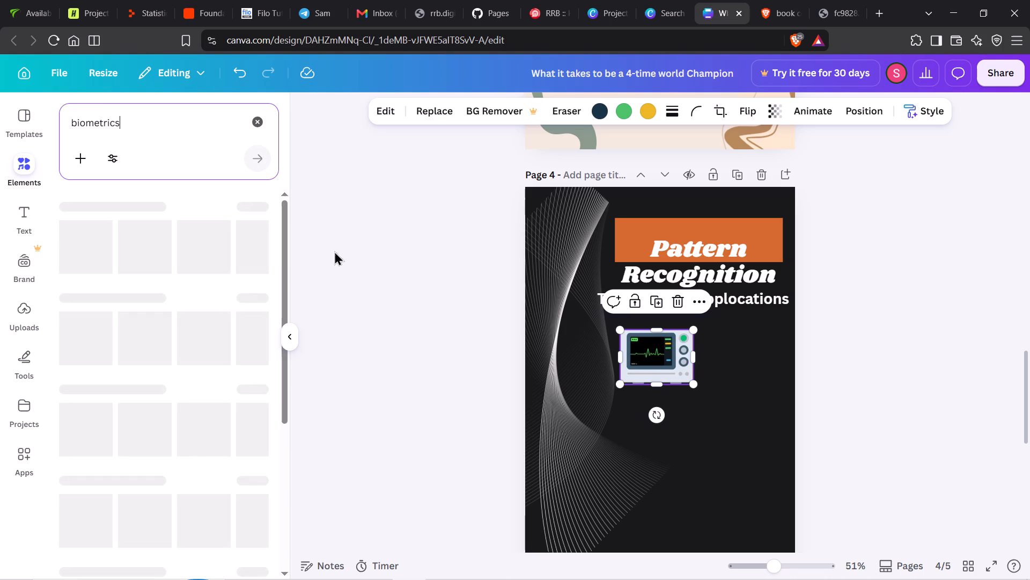
left_click(444, 377)
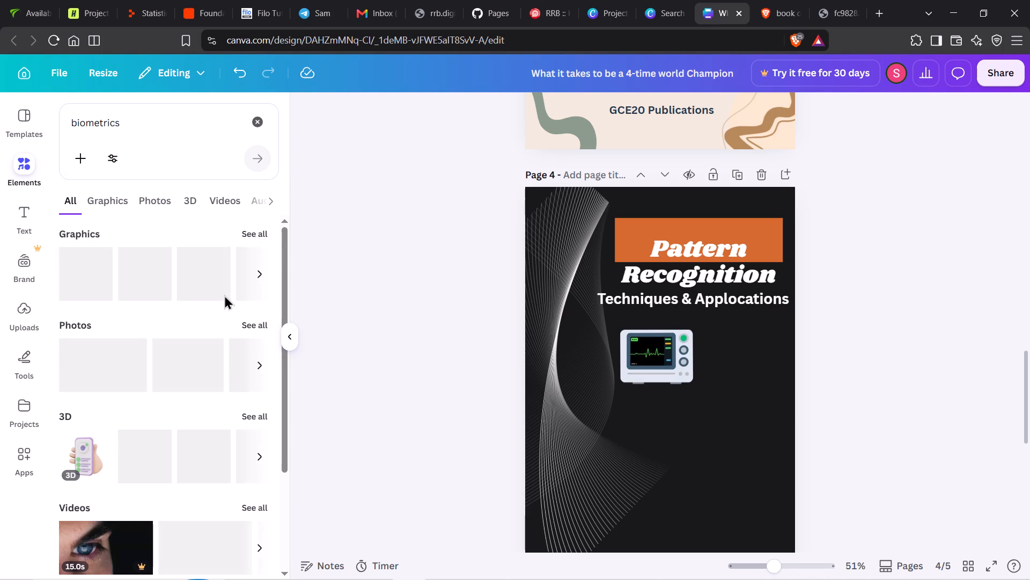
left_click(260, 235)
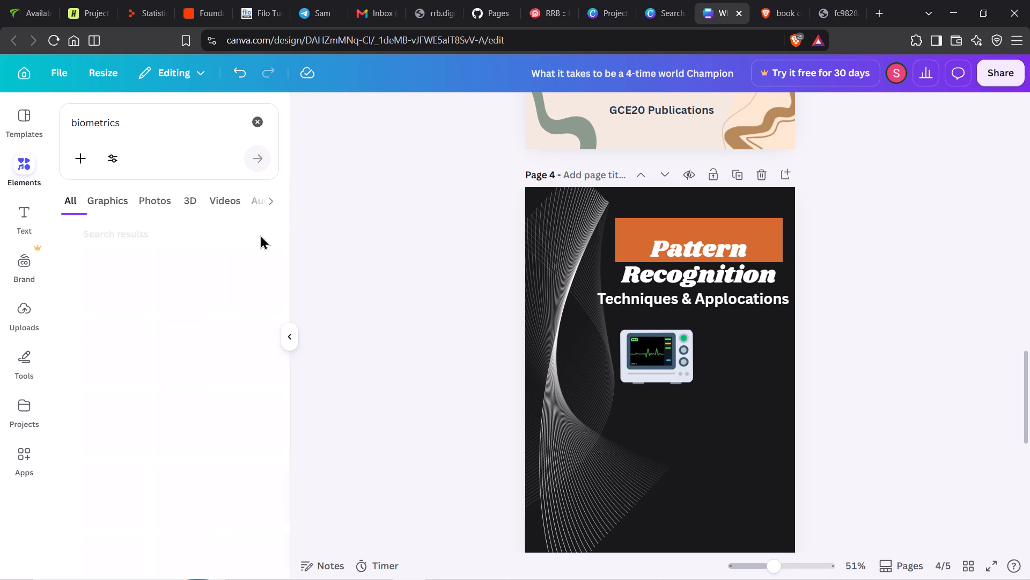
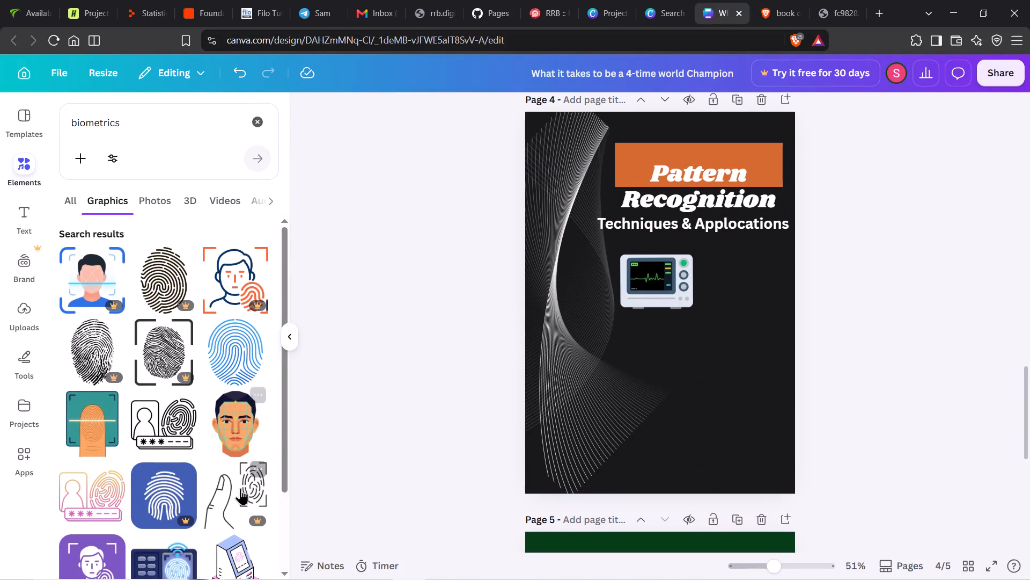
Browse the biometrics graphics and add the teal fingerprint-scan graphic with the orange finger to page 4.
scroll(240, 488, "down", 3)
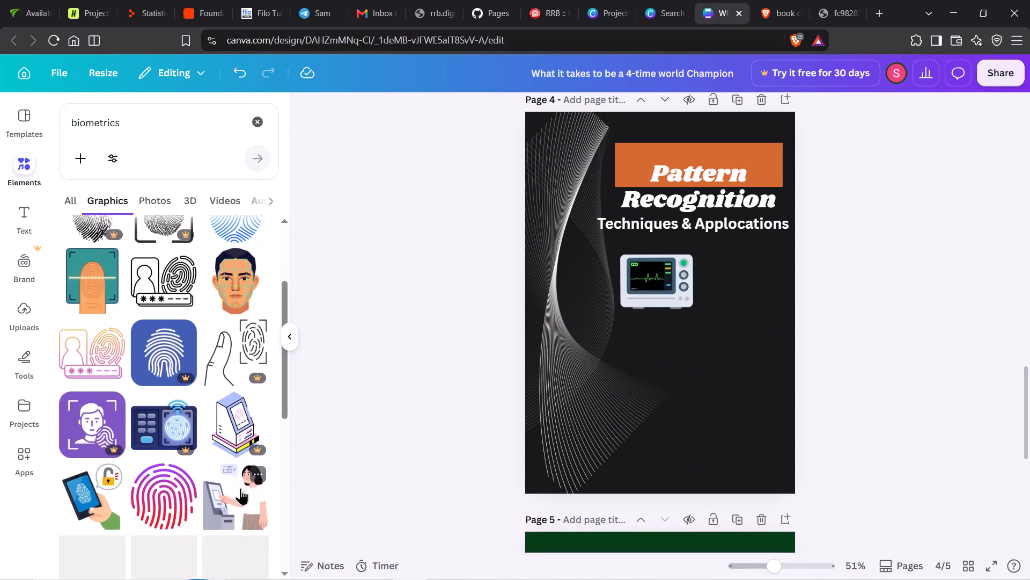
scroll(240, 488, "down", 1)
left_click(84, 290)
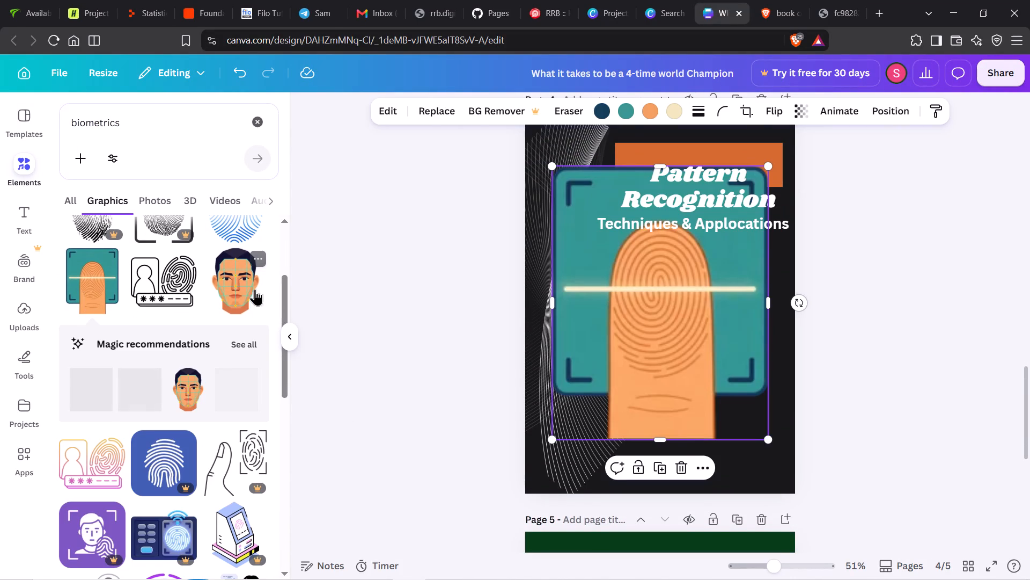
scroll(252, 398, "down", 6)
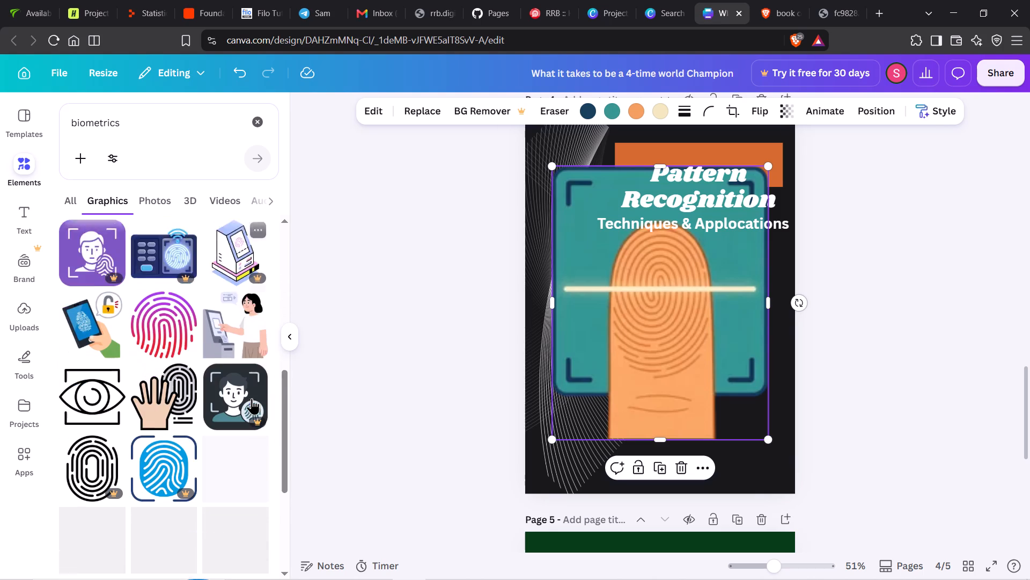
scroll(252, 398, "down", 3)
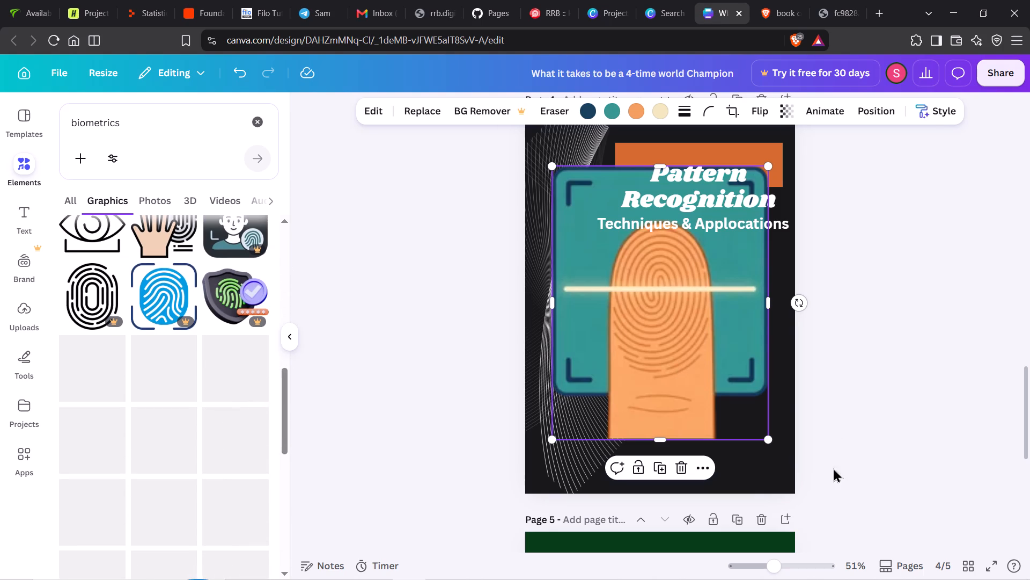
Shrink the fingerprint-scan graphic to about a quarter of its inserted width and place it directly right of the ECG monitor.
left_click_drag(771, 439, 722, 392)
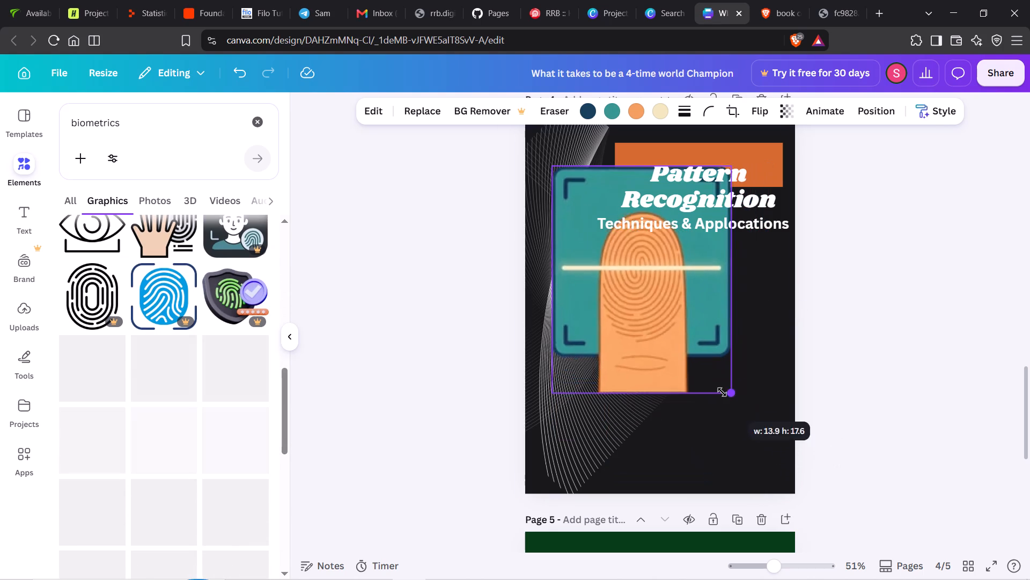
left_click_drag(722, 392, 651, 296)
left_click_drag(604, 256, 623, 269)
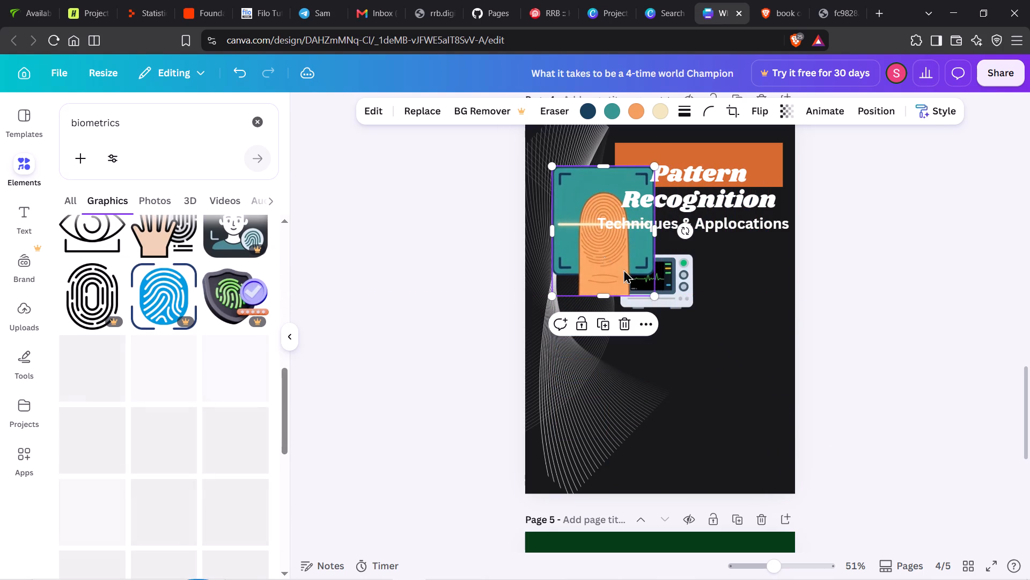
left_click_drag(623, 269, 745, 338)
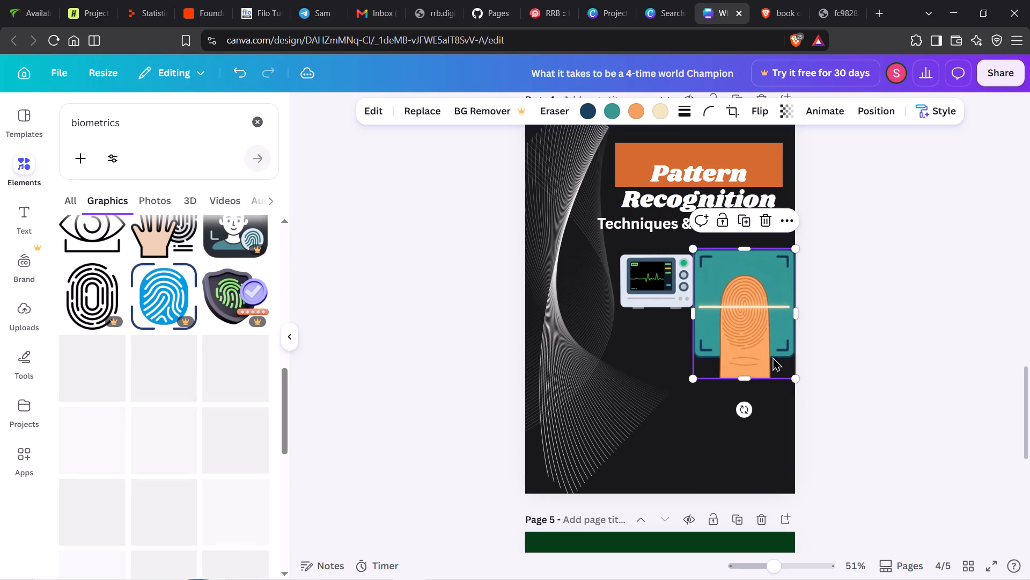
left_click_drag(796, 376, 771, 353)
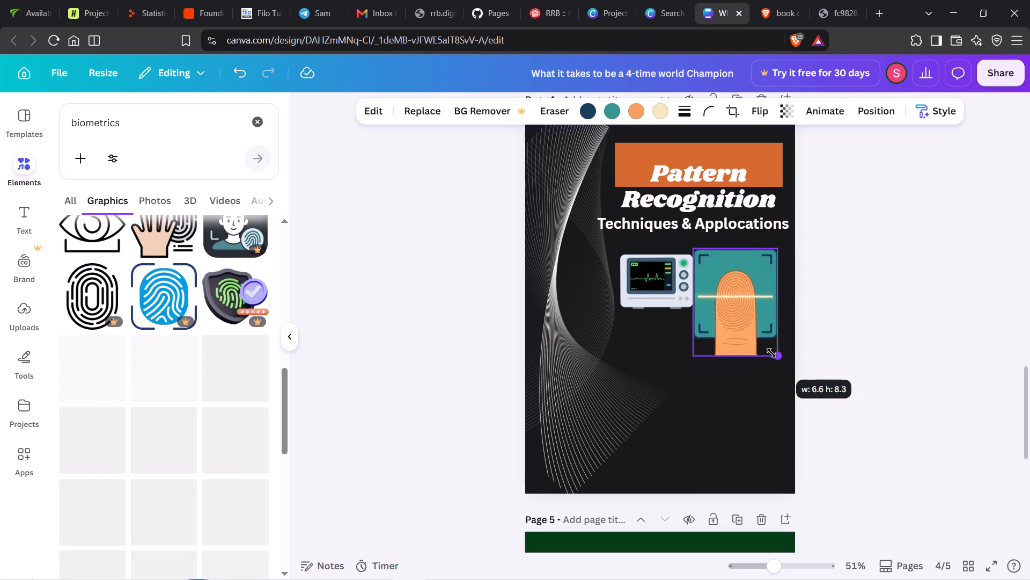
left_click_drag(771, 353, 747, 322)
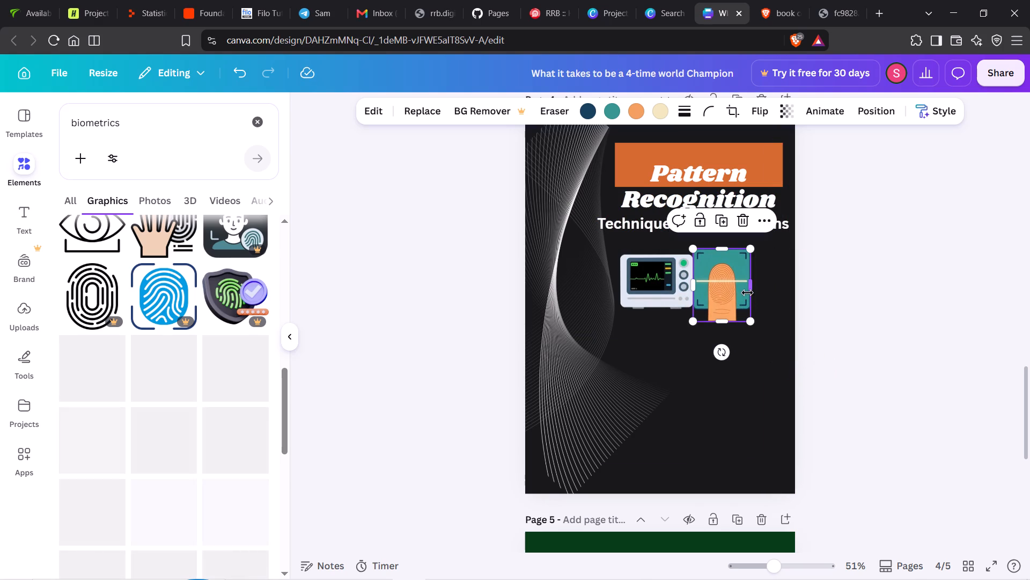
Extend the fingerprint graphic's right and top edges to a nearly square frame and separate it slightly from the ECG monitor.
left_click_drag(747, 291, 770, 289)
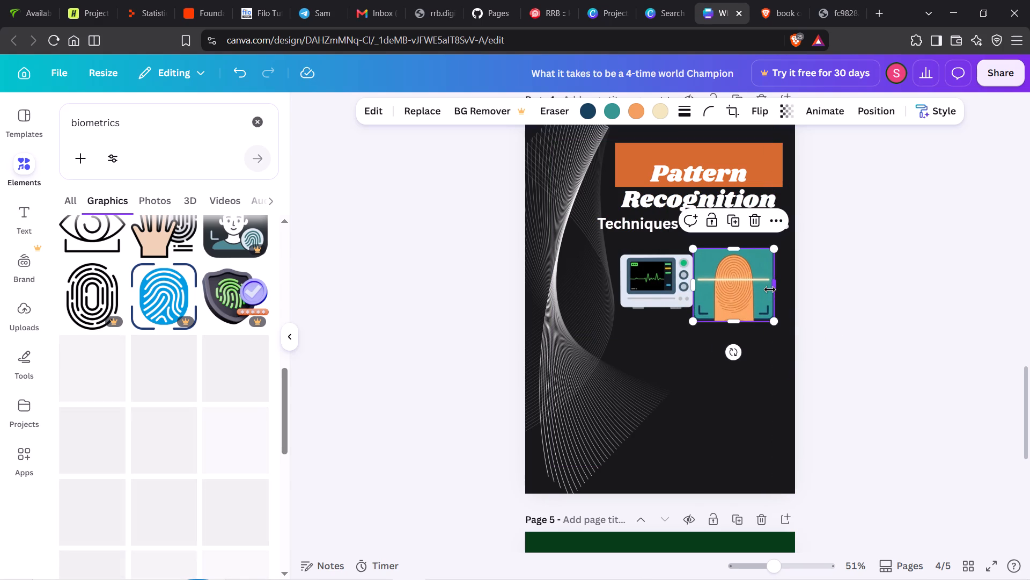
left_click_drag(735, 248, 735, 246)
left_click_drag(735, 246, 734, 235)
left_click_drag(734, 272, 739, 279)
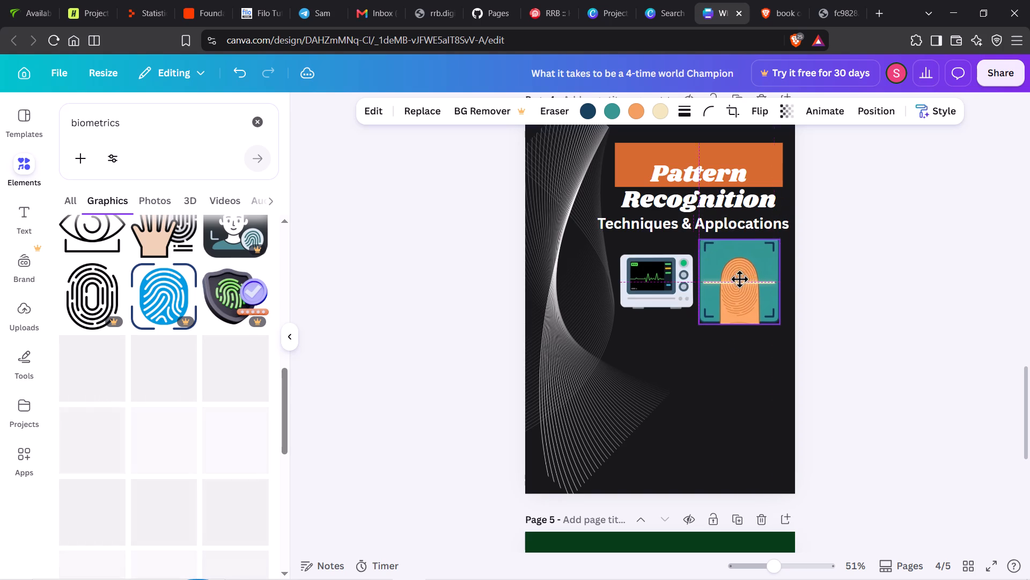
left_click_drag(739, 279, 746, 288)
Adjust the ECG monitor's lower edge, enlarge it to about a third wider, and align it beside the fingerprint graphic.
left_click(665, 291)
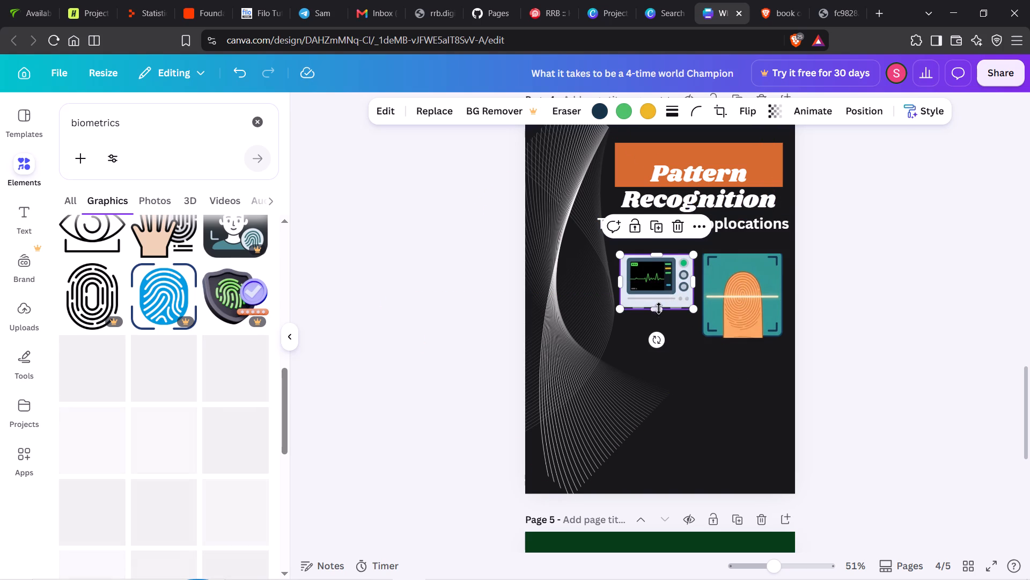
left_click_drag(658, 311, 660, 331)
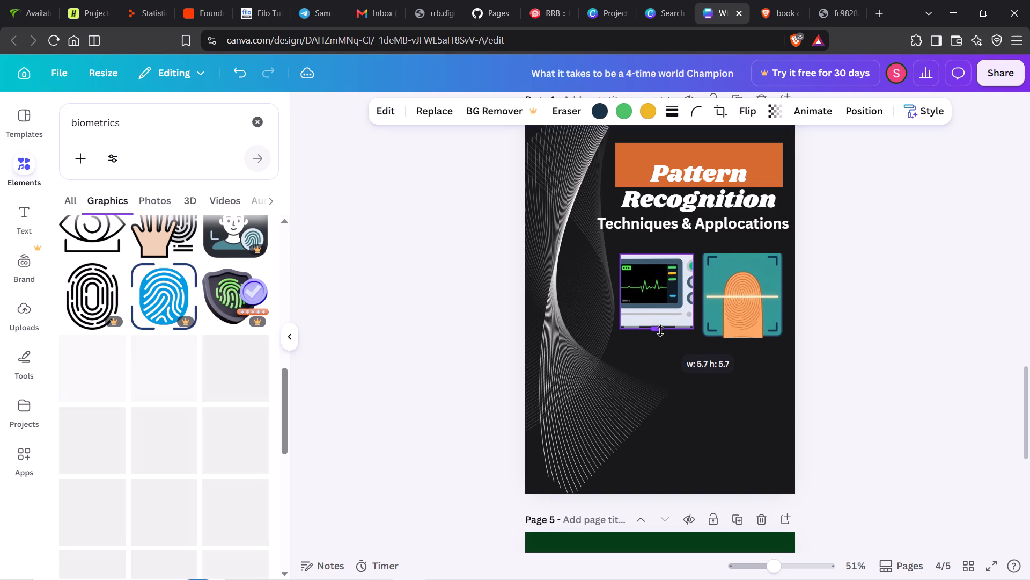
left_click_drag(660, 331, 658, 306)
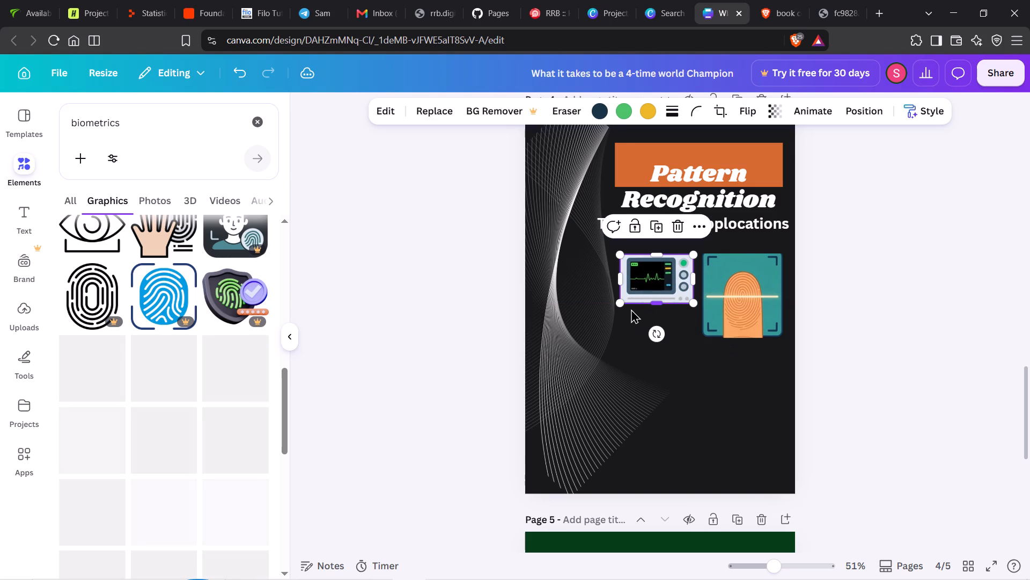
left_click_drag(622, 305, 607, 337)
left_click(663, 296)
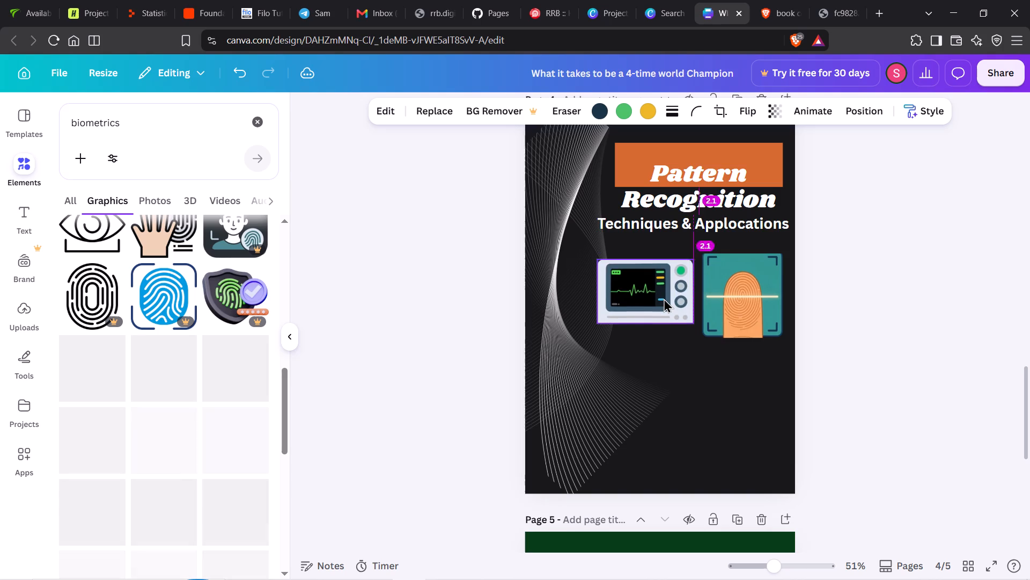
Add the male face graphic with the facial-recognition grid from the biometrics results to page 4.
scroll(487, 301, "left", 1)
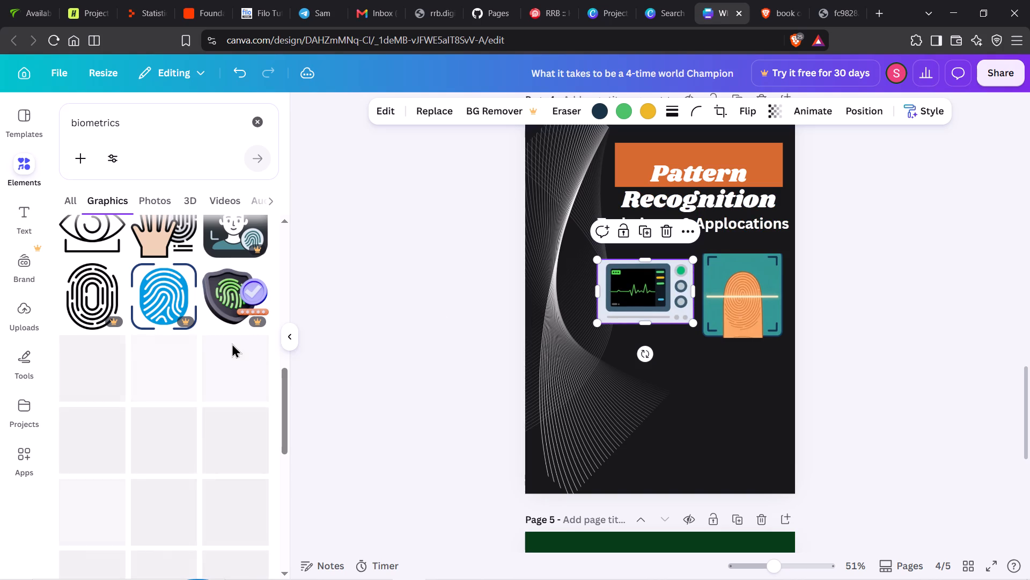
scroll(232, 343, "up", 6)
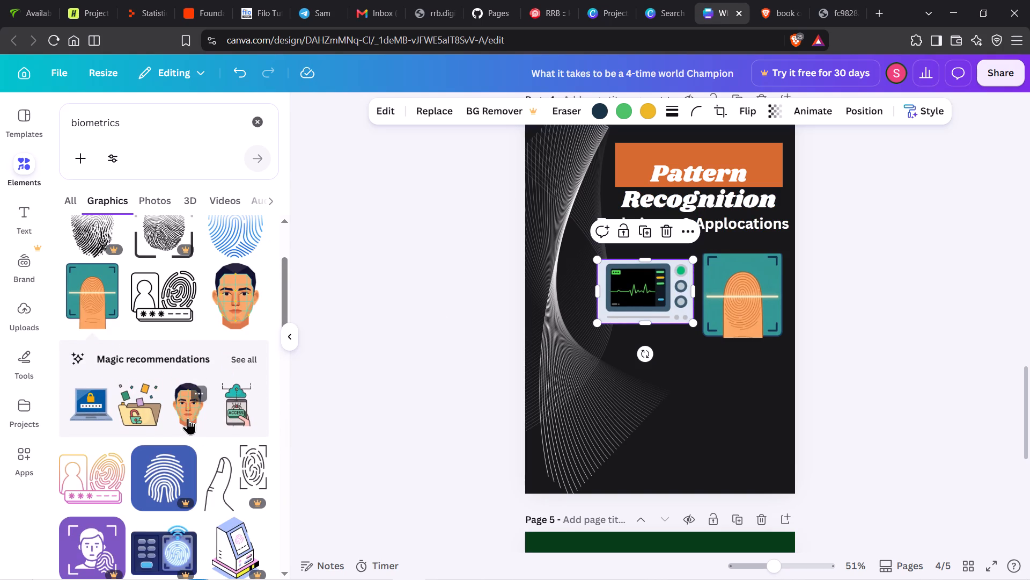
left_click(237, 303)
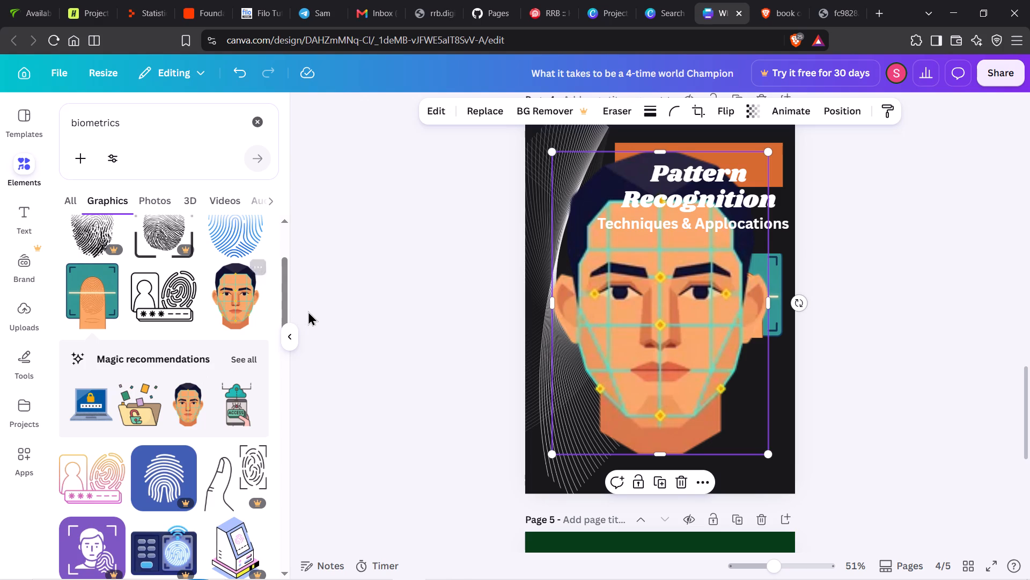
Shrink the face graphic to about a quarter of its inserted width and place it immediately right of the ECG monitor.
left_click_drag(771, 456, 569, 258)
left_click_drag(579, 200, 679, 392)
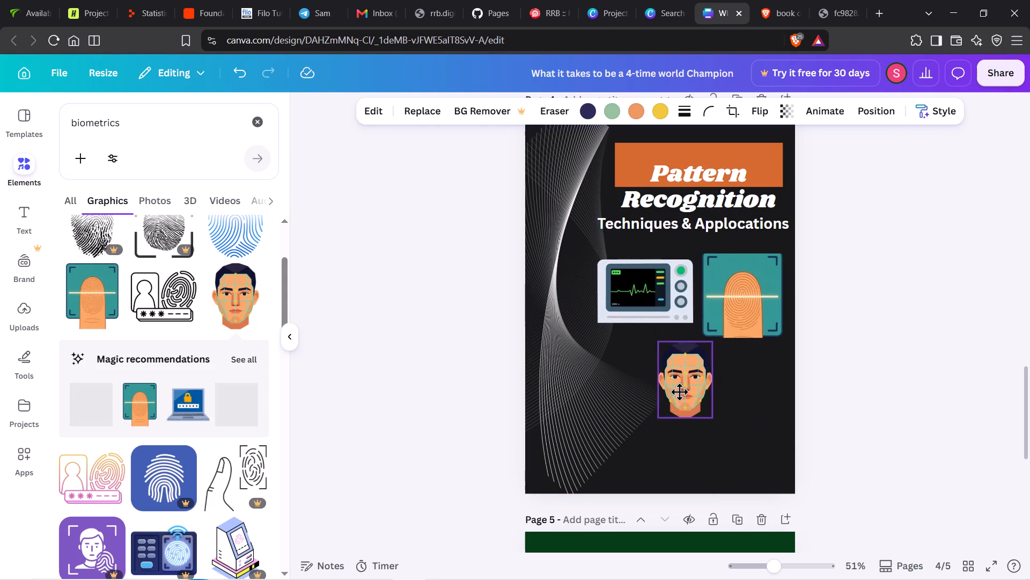
left_click_drag(679, 392, 627, 373)
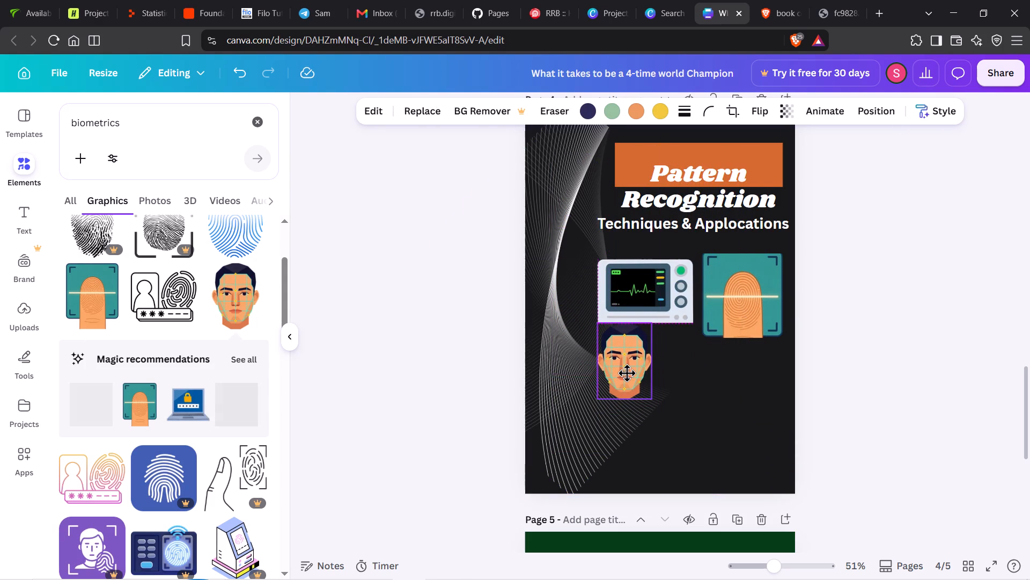
left_click_drag(627, 373, 720, 309)
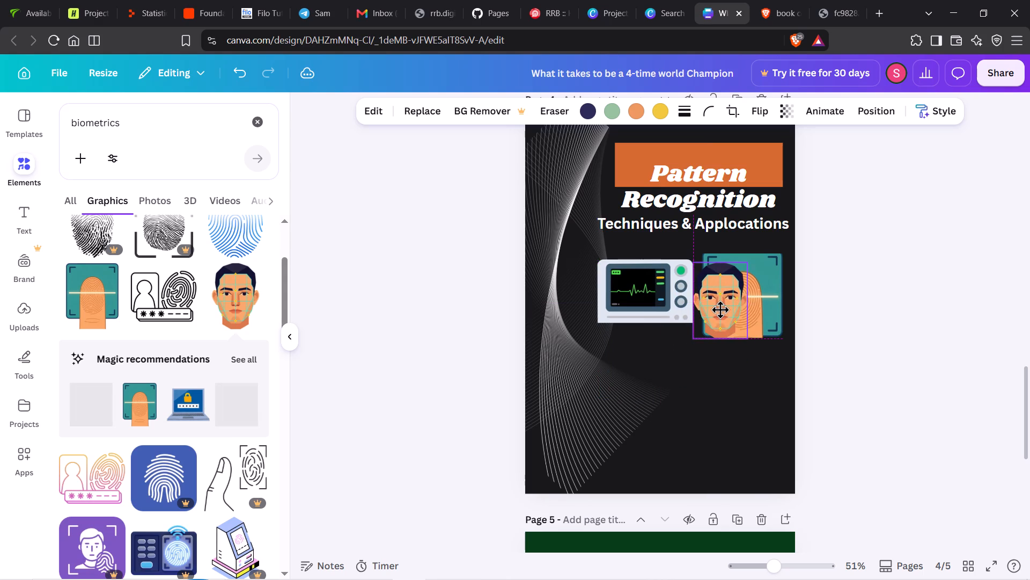
left_click_drag(720, 309, 722, 307)
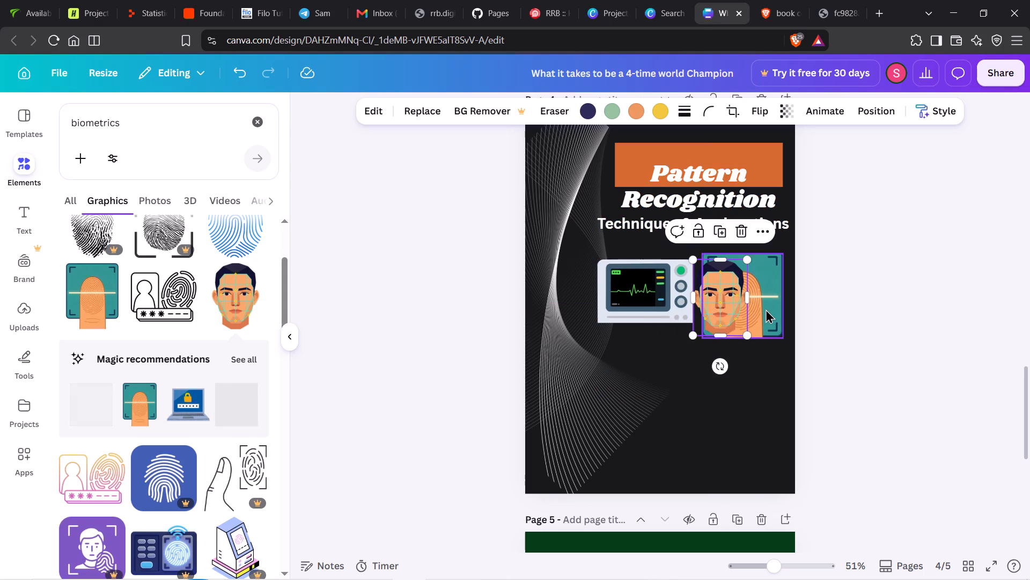
Move the fingerprint graphic near the bottom centre of page 4 and shift the face right, leaving a gap beside the monitor.
left_click(767, 309)
left_click_drag(767, 309, 697, 456)
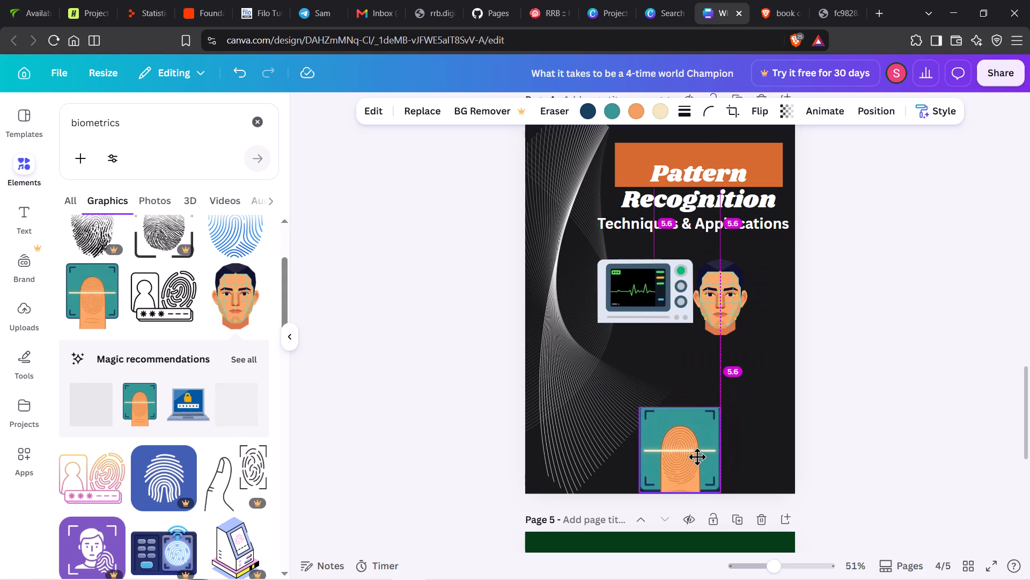
left_click_drag(724, 318, 746, 314)
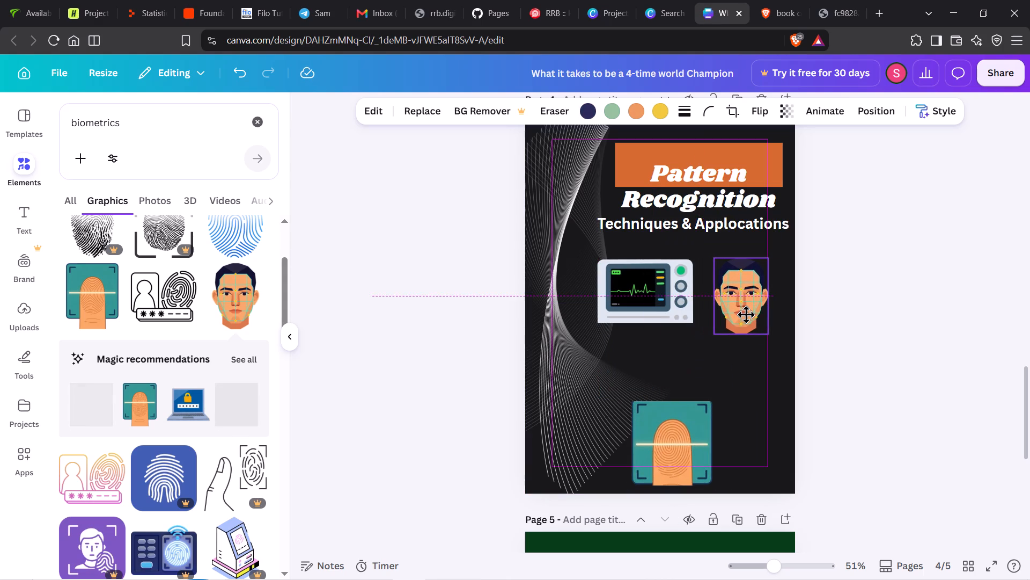
left_click_drag(746, 314, 748, 314)
Shrink the ECG monitor to about 5.4 wide and place it below the subtitle, level with the face graphic.
left_click_drag(676, 306, 684, 301)
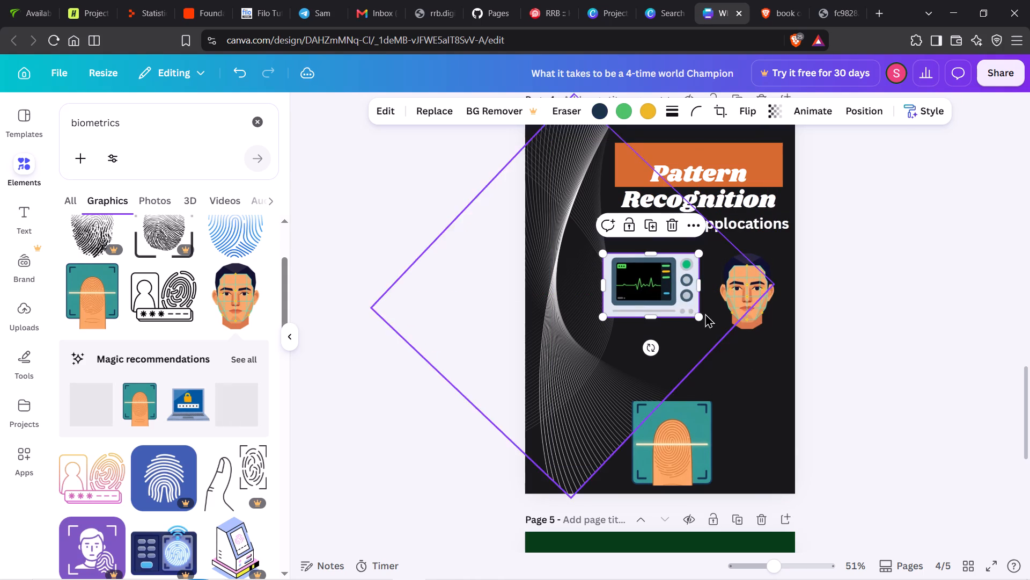
left_click_drag(702, 315, 675, 307)
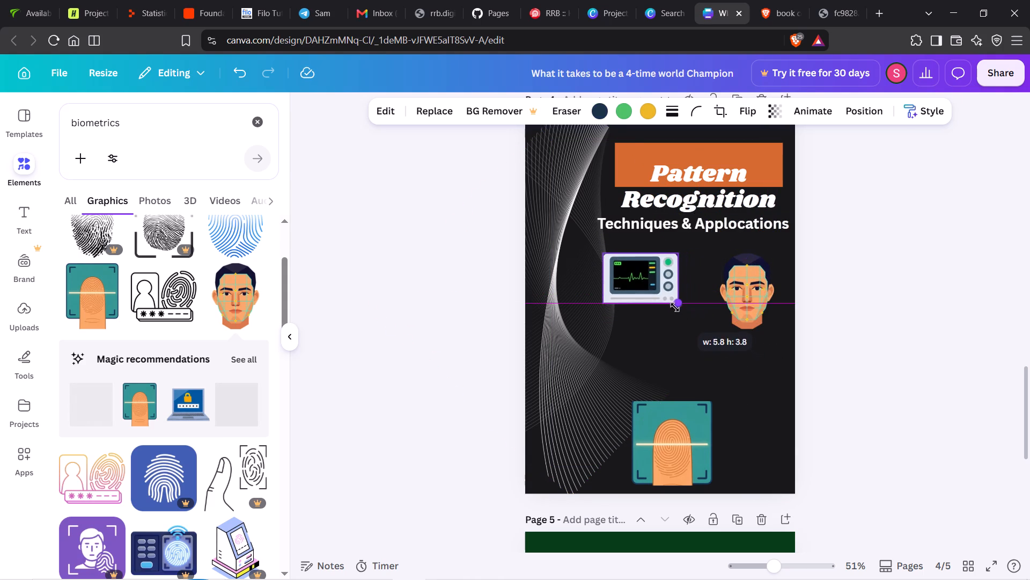
left_click_drag(675, 307, 672, 306)
left_click_drag(652, 280, 665, 291)
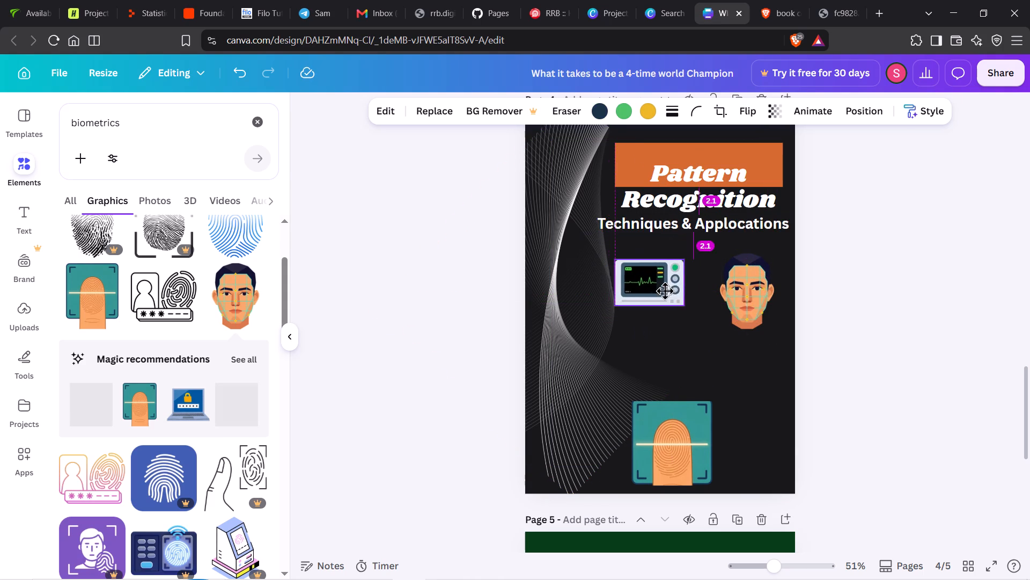
left_click_drag(665, 291, 669, 297)
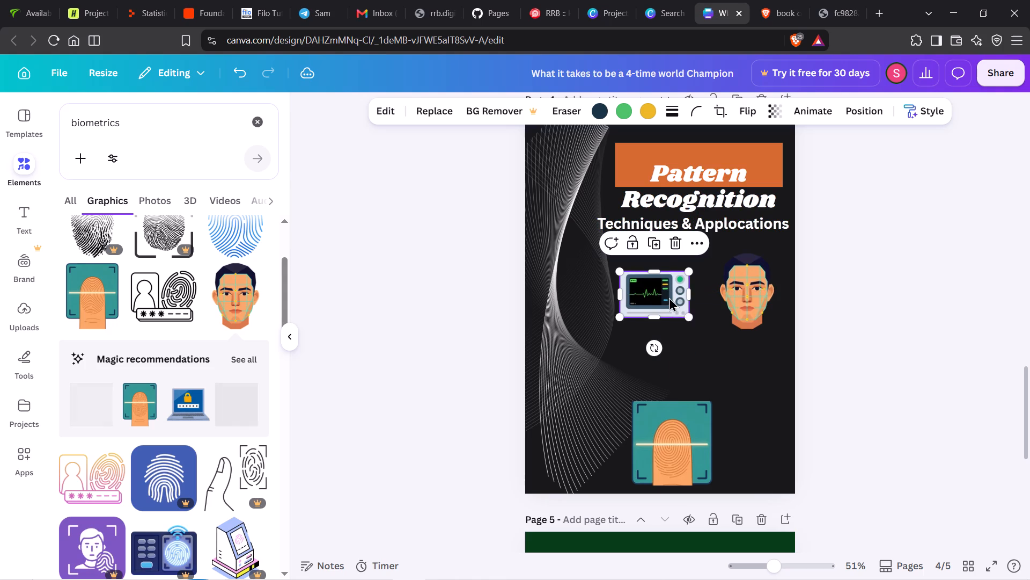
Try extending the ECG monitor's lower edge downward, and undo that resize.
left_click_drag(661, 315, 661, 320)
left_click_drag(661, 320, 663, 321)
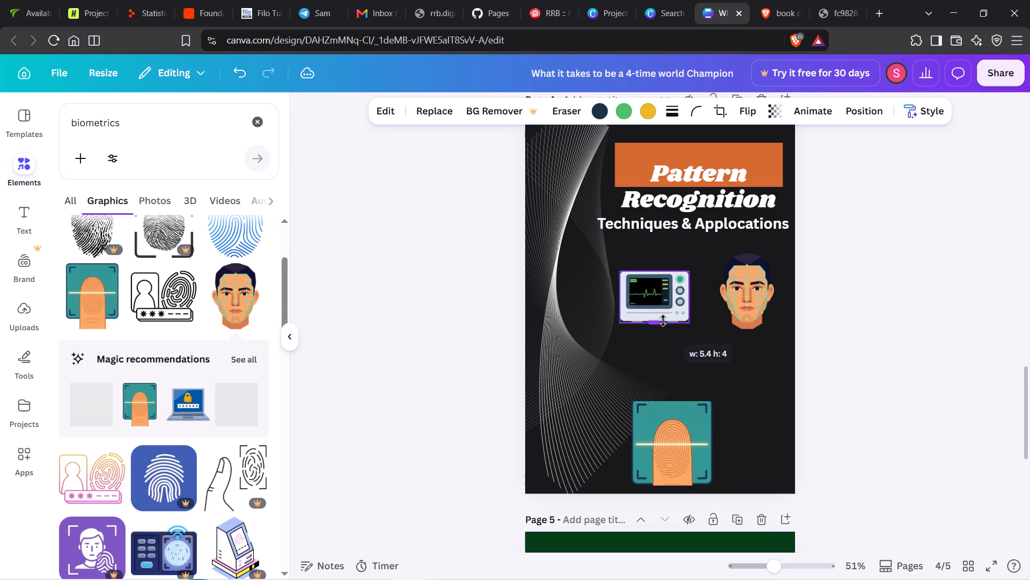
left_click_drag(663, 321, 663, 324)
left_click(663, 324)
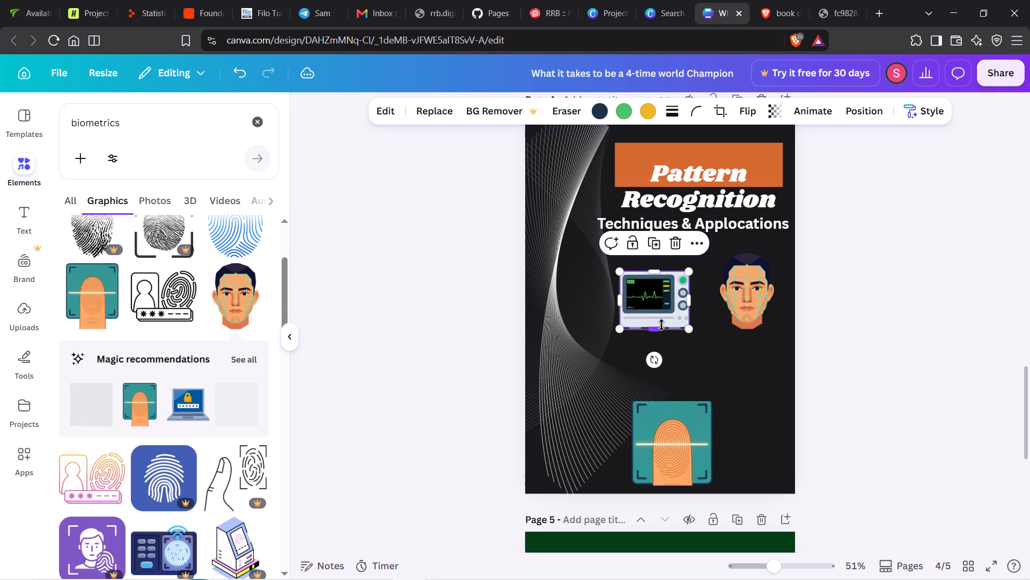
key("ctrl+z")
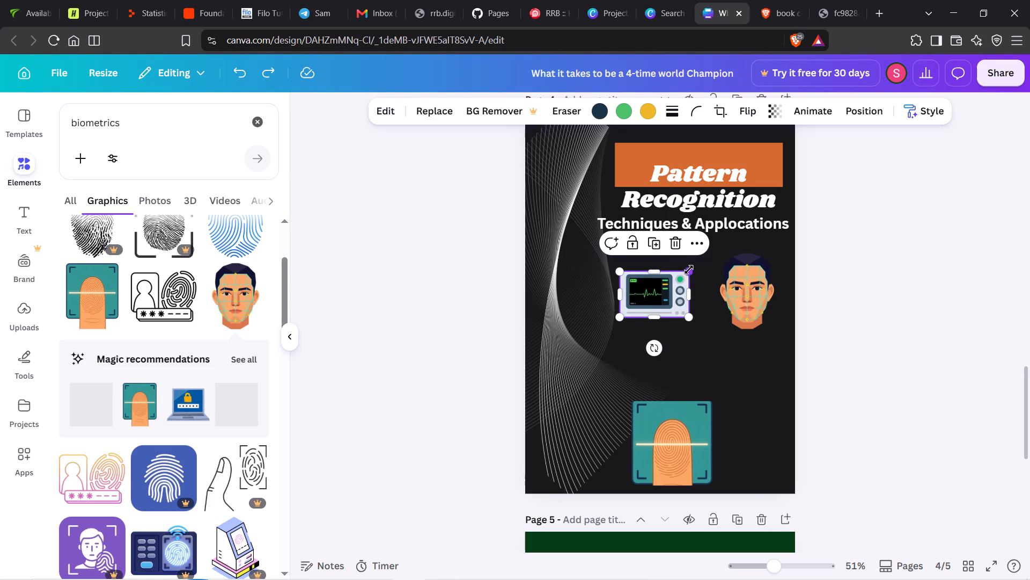
Enlarge the ECG monitor on page 4 to about 6.1 wide by 4.5 high and shift it slightly down.
left_click_drag(689, 270, 693, 258)
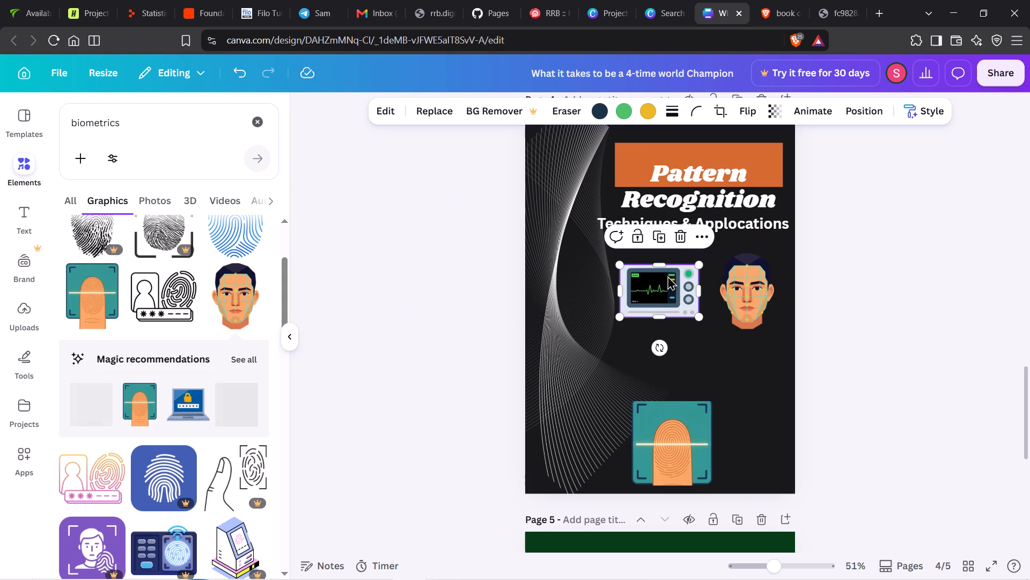
left_click(664, 266)
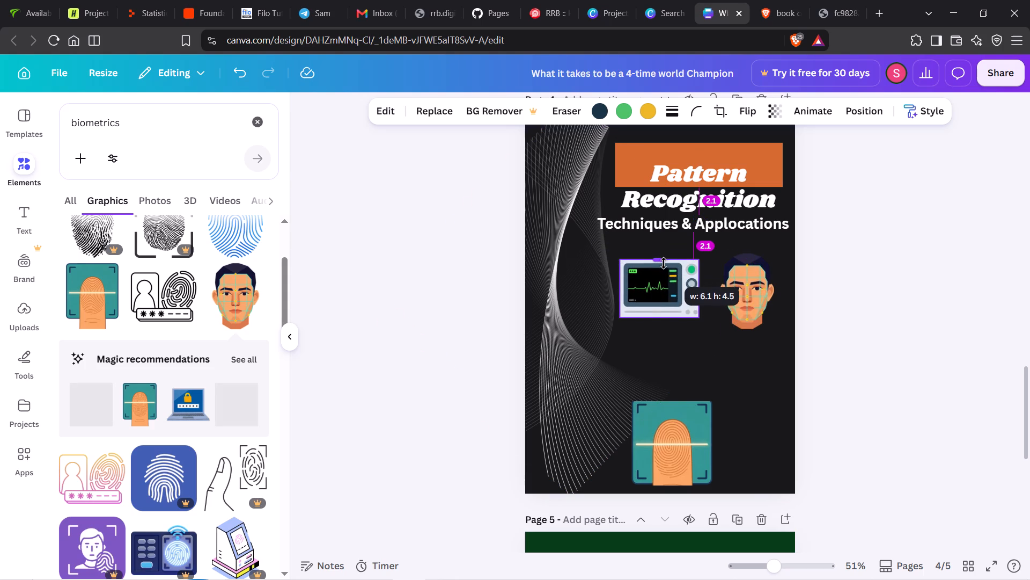
left_click_drag(678, 301, 679, 303)
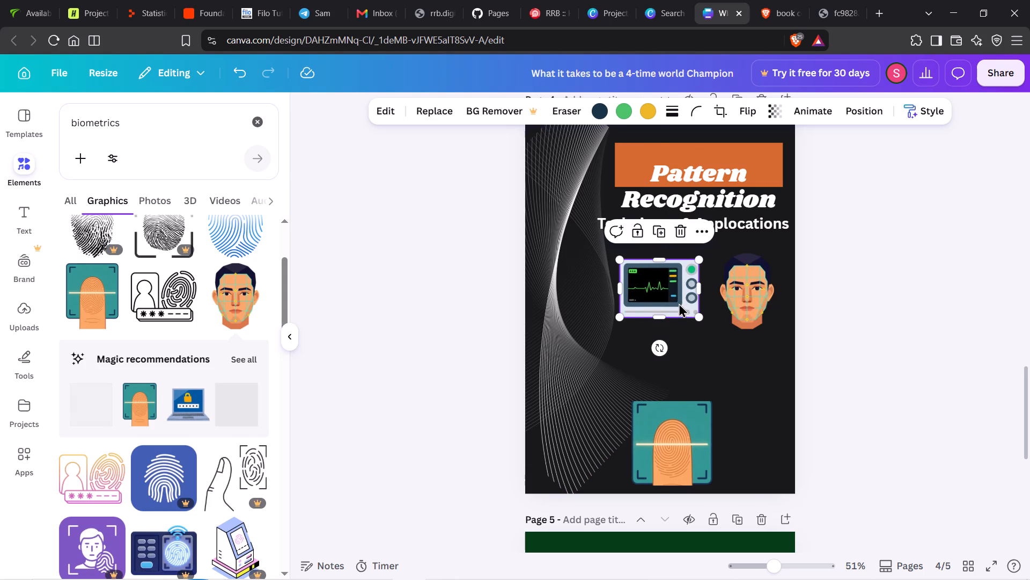
left_click_drag(679, 303, 680, 308)
Shrink the face graphic slightly and align its top edge with the top of the ECG monitor.
left_click(739, 302)
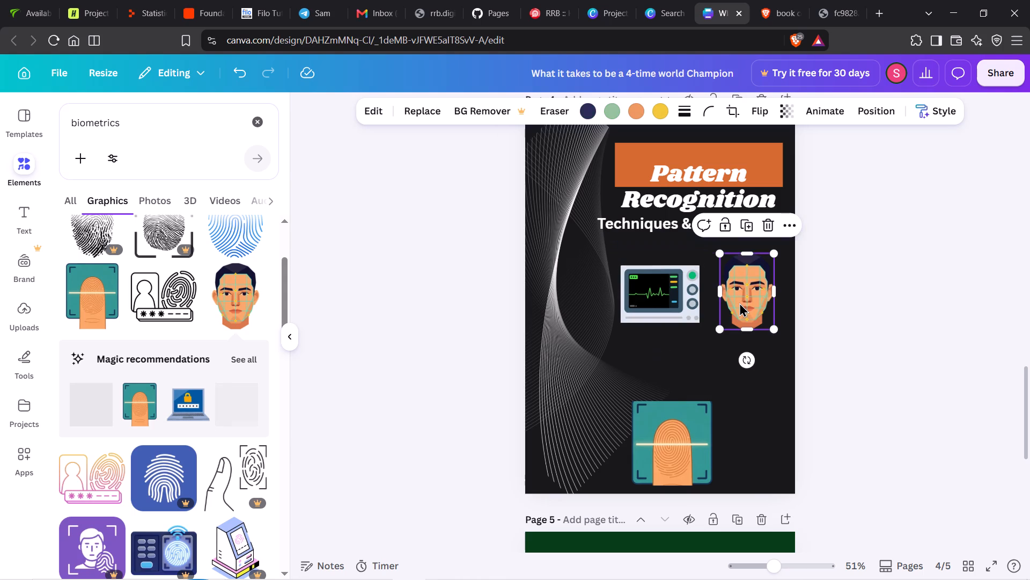
left_click_drag(771, 253, 767, 262)
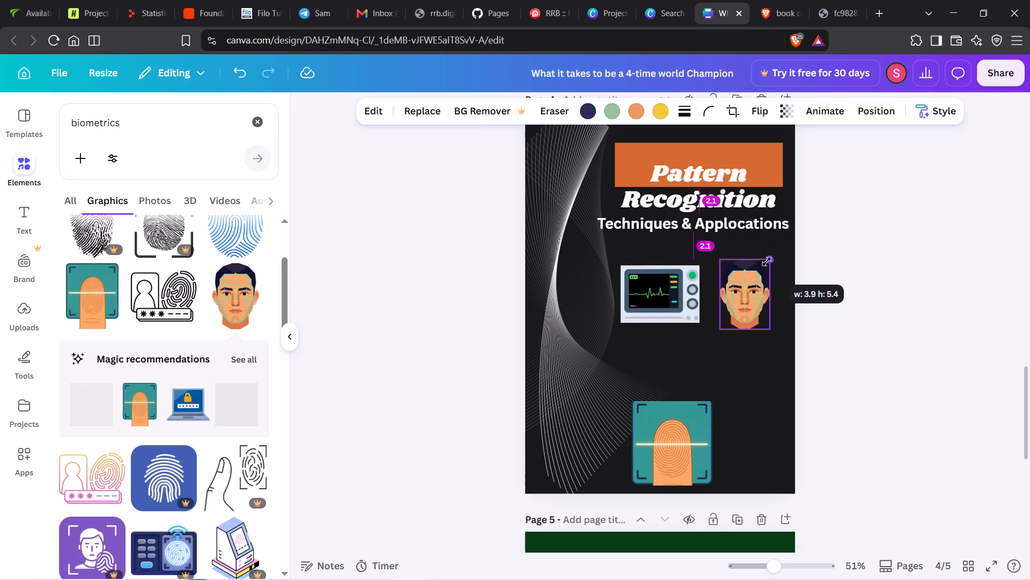
left_click_drag(767, 262, 767, 263)
left_click(756, 298)
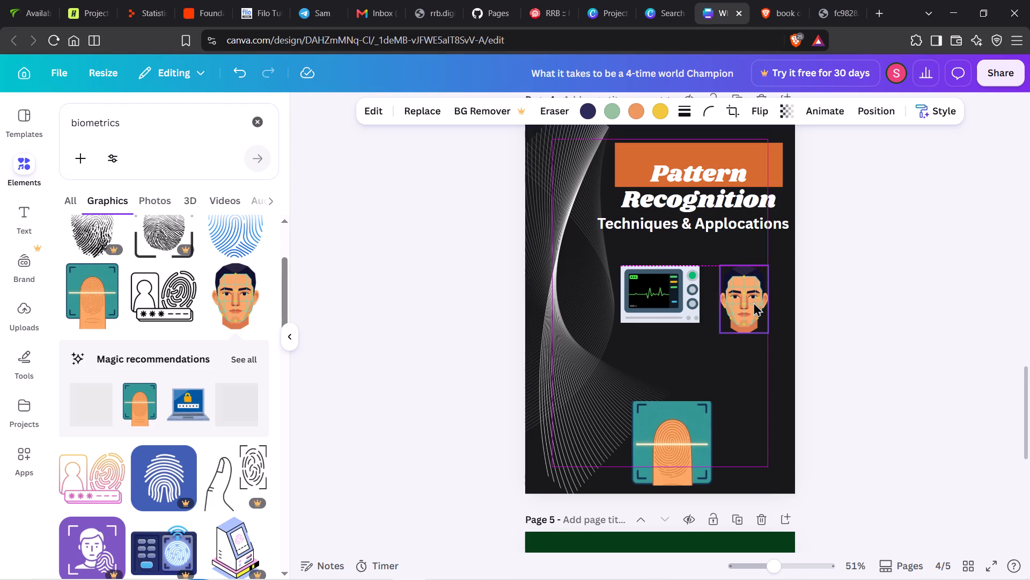
Move the fingerprint graphic so it is centred directly below the ECG monitor near the bottom of page 4.
left_click_drag(708, 430, 695, 425)
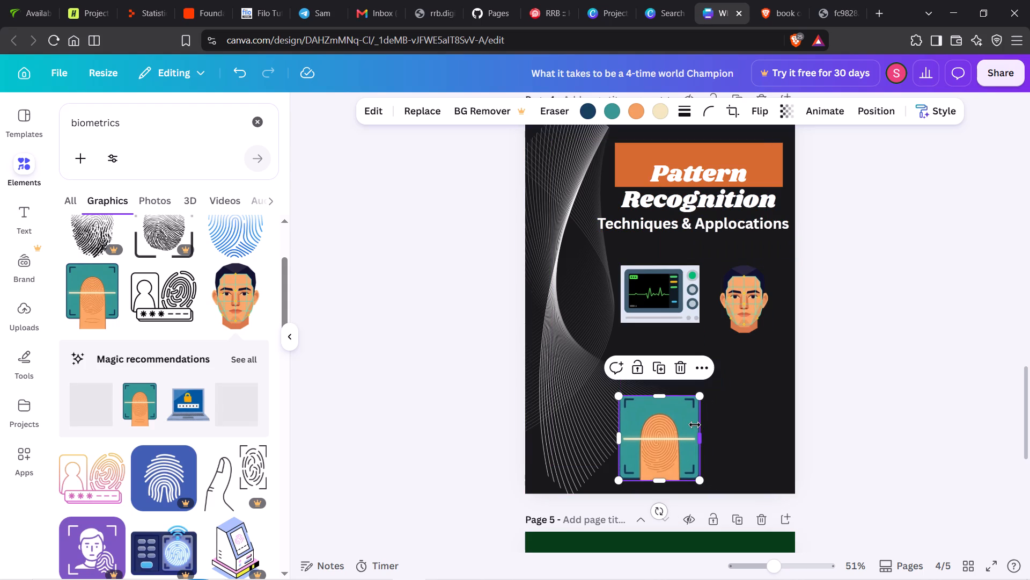
Replace the biometrics search with an elements search for "digit recognition".
left_click(256, 124)
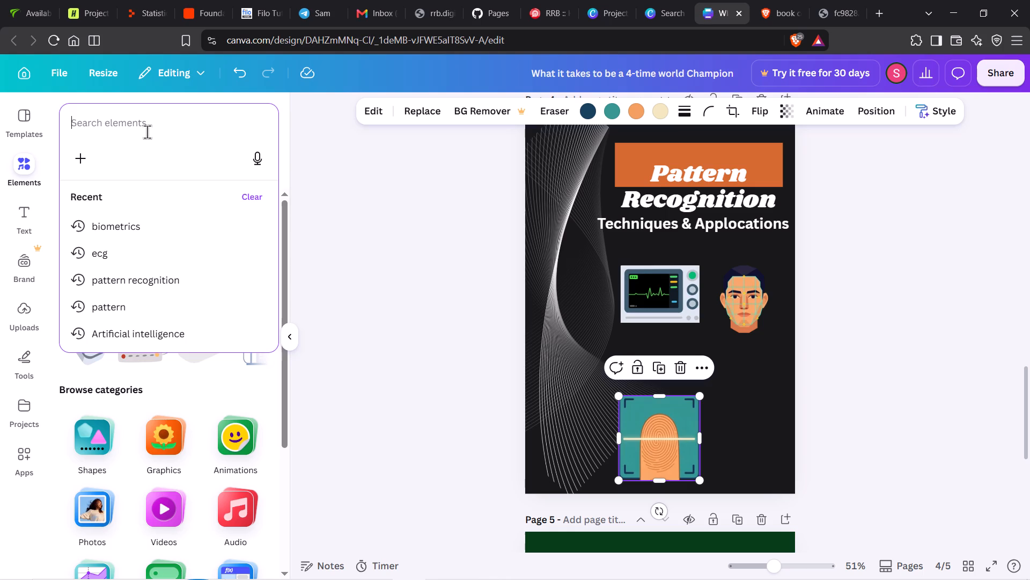
type("di")
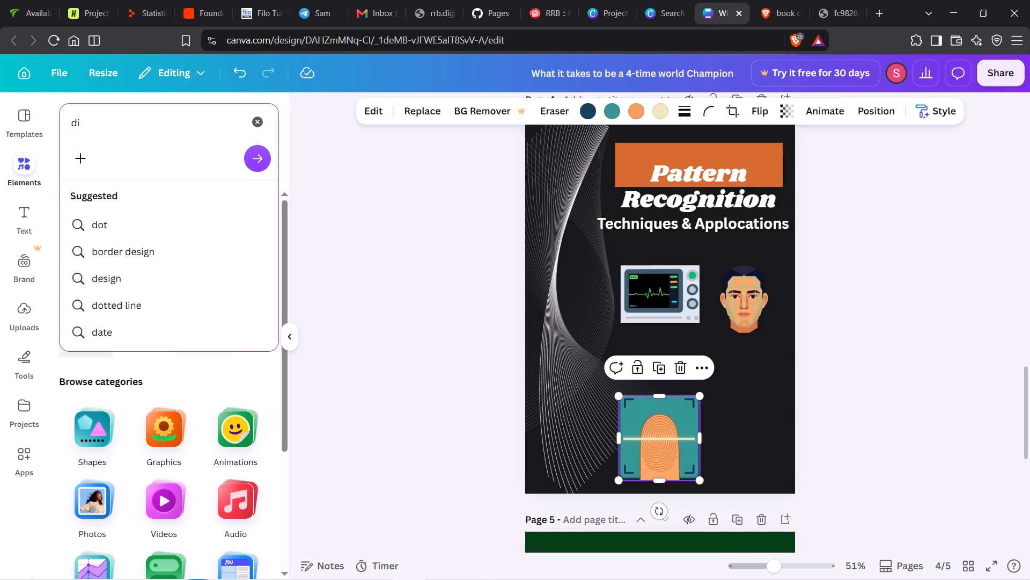
type("gti")
key("BackSpace")
key("BackSpace")
type("it recognition")
key("Return")
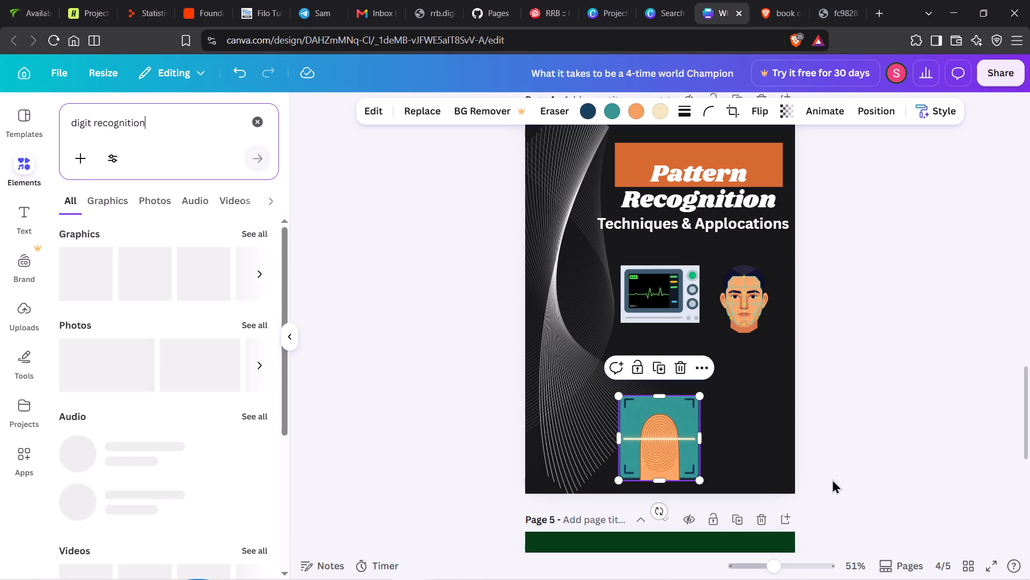
Insert the uploaded "About Authors" screenshot with the soldier silhouettes onto the green page 5.
scroll(832, 479, "down", 7)
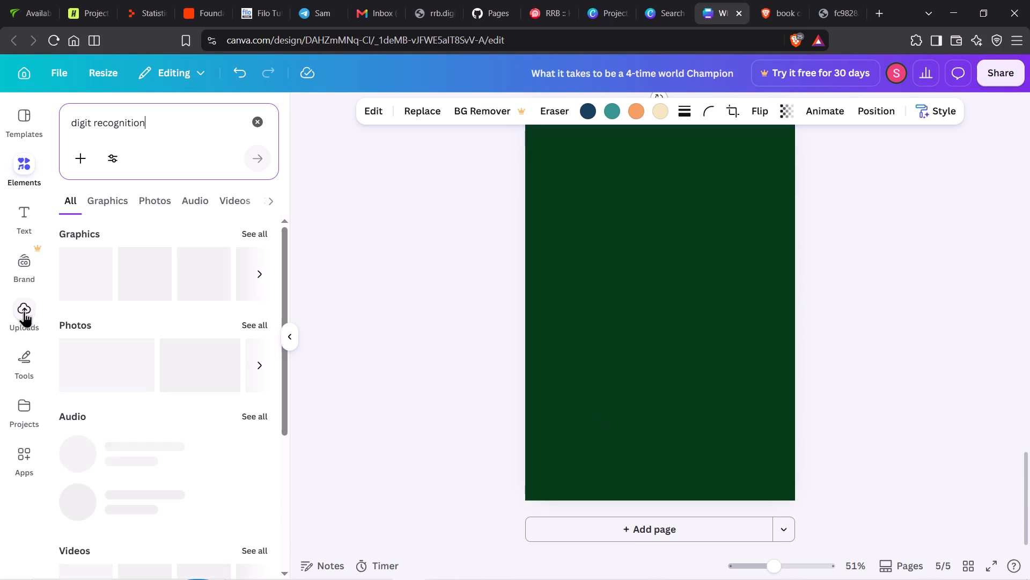
left_click(602, 294)
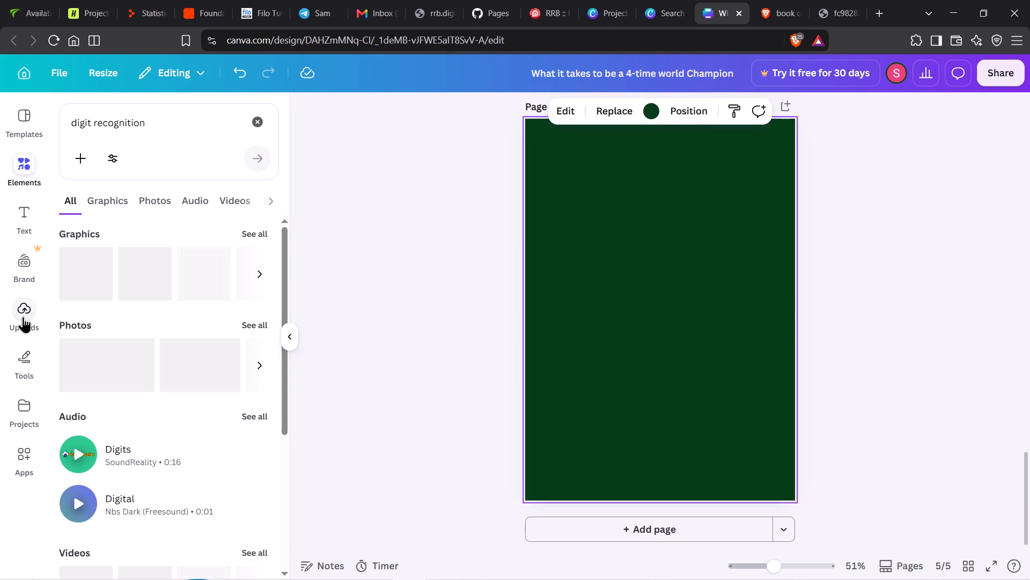
left_click(23, 316)
left_click(103, 347)
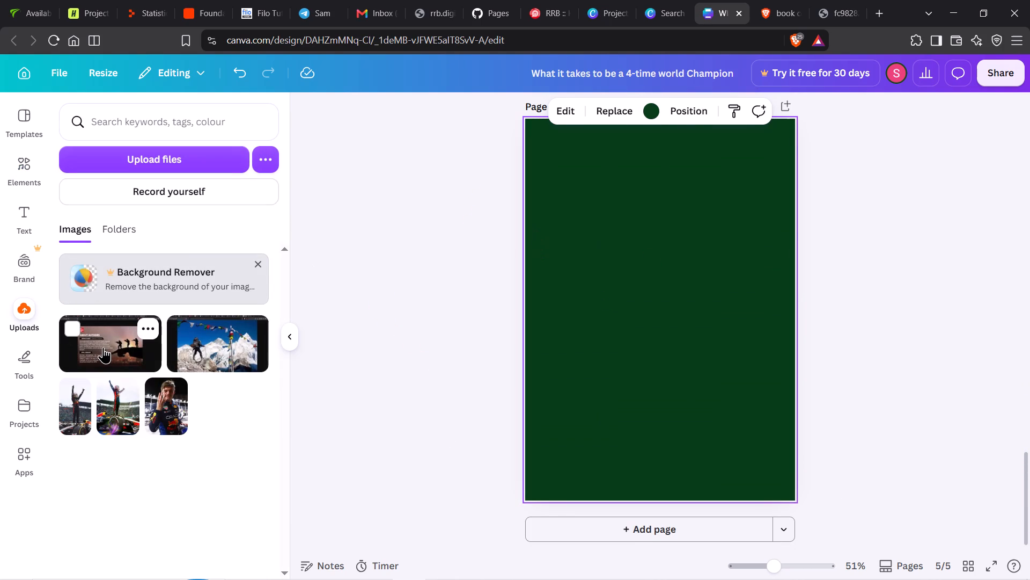
left_click(671, 346)
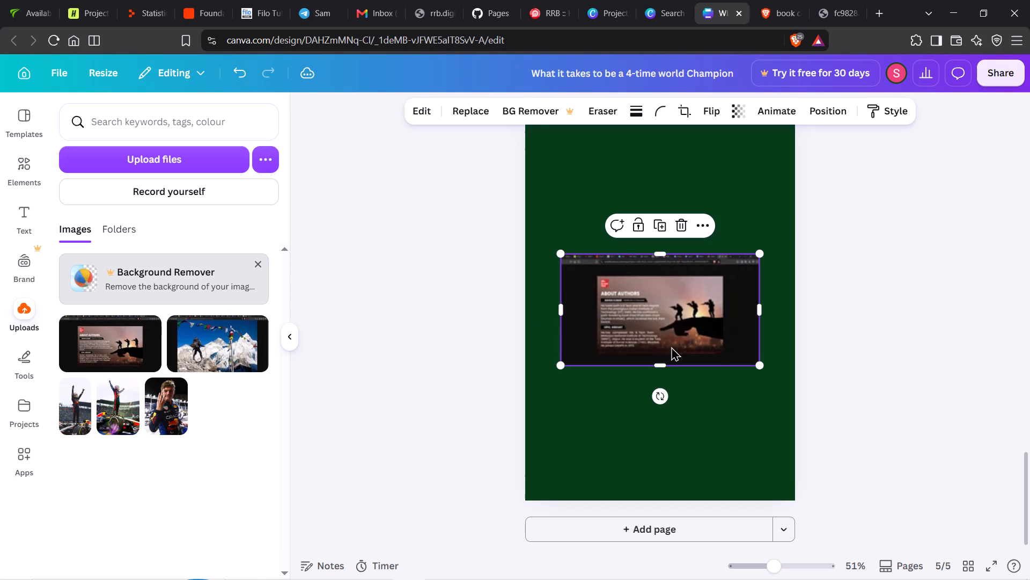
left_click(671, 346)
Crop the inserted screenshot with a freeform ratio to only the three soldier silhouettes on the ridge, and apply the crop.
left_click(689, 112)
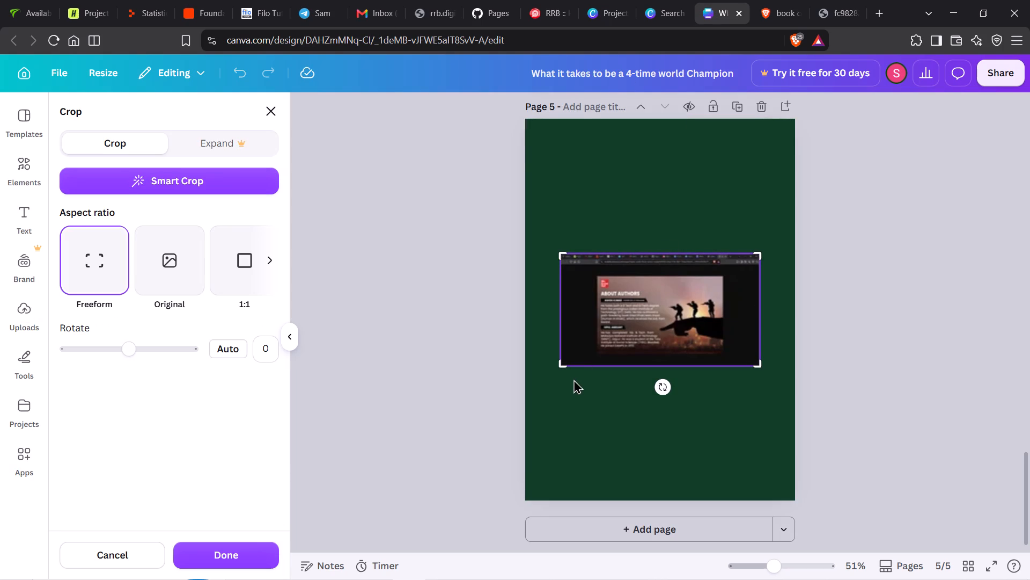
left_click_drag(564, 369, 656, 339)
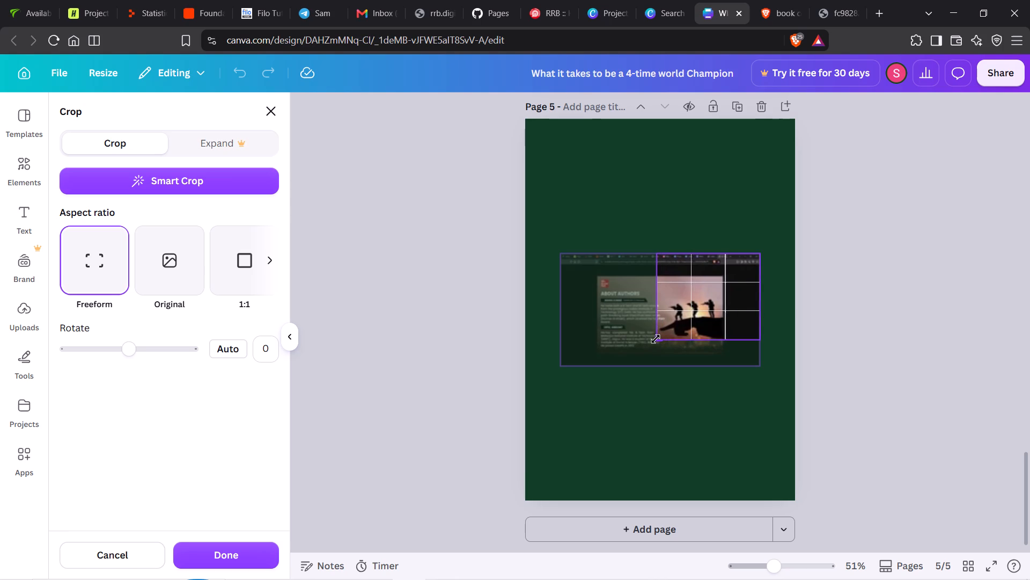
left_click_drag(656, 339, 654, 339)
left_click_drag(761, 343, 748, 341)
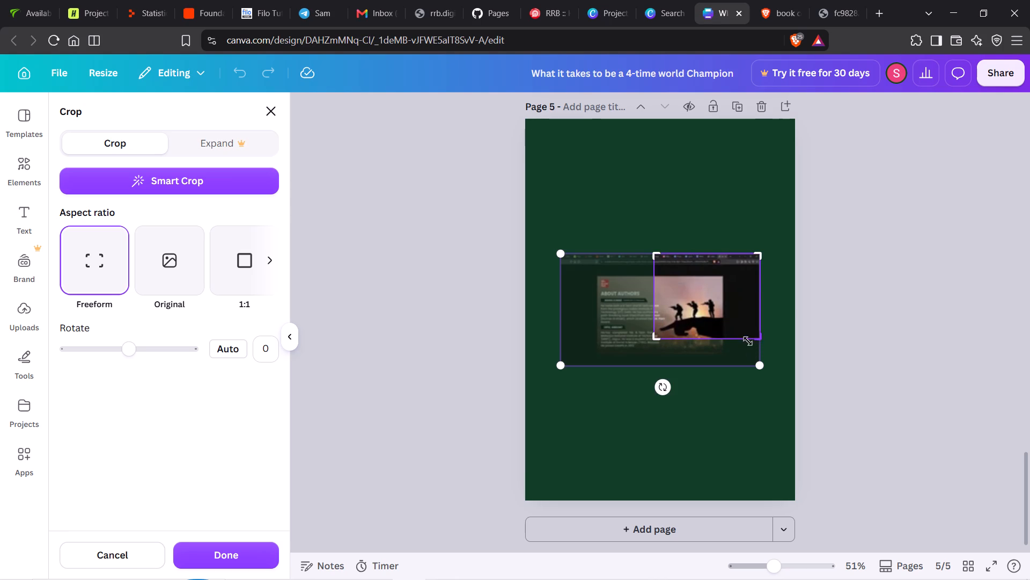
left_click_drag(748, 341, 725, 340)
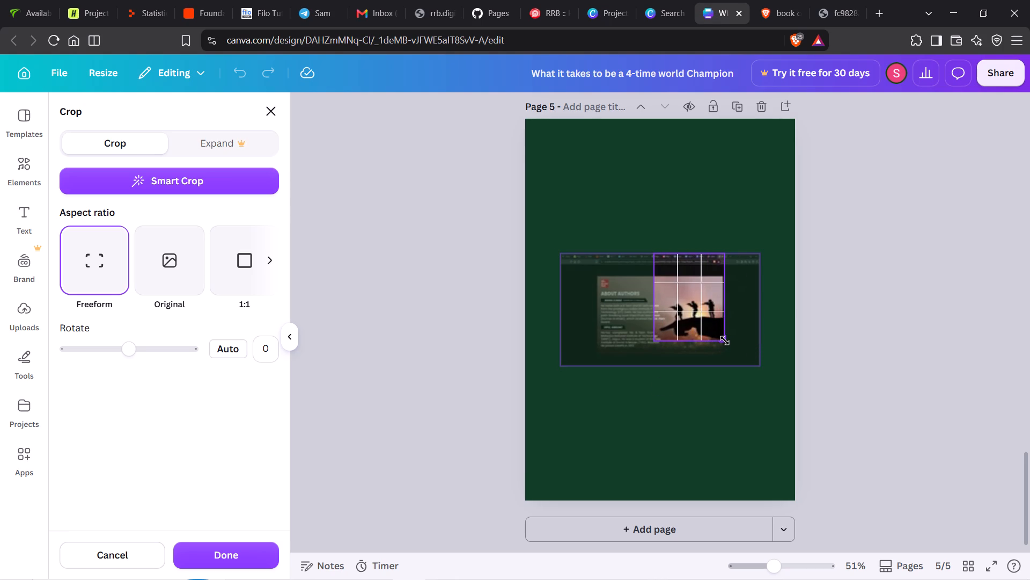
left_click_drag(725, 340, 723, 340)
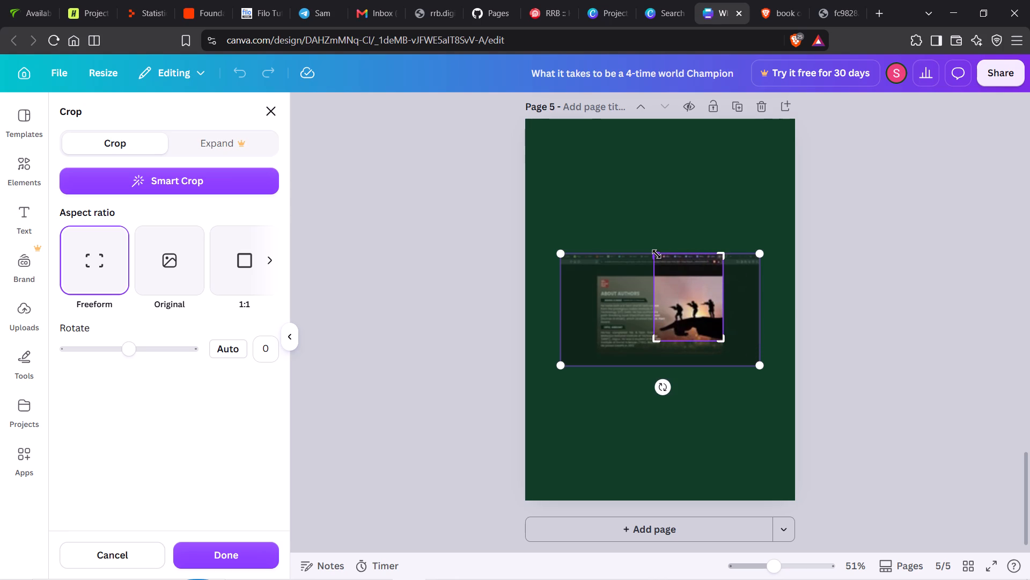
left_click_drag(657, 254, 658, 296)
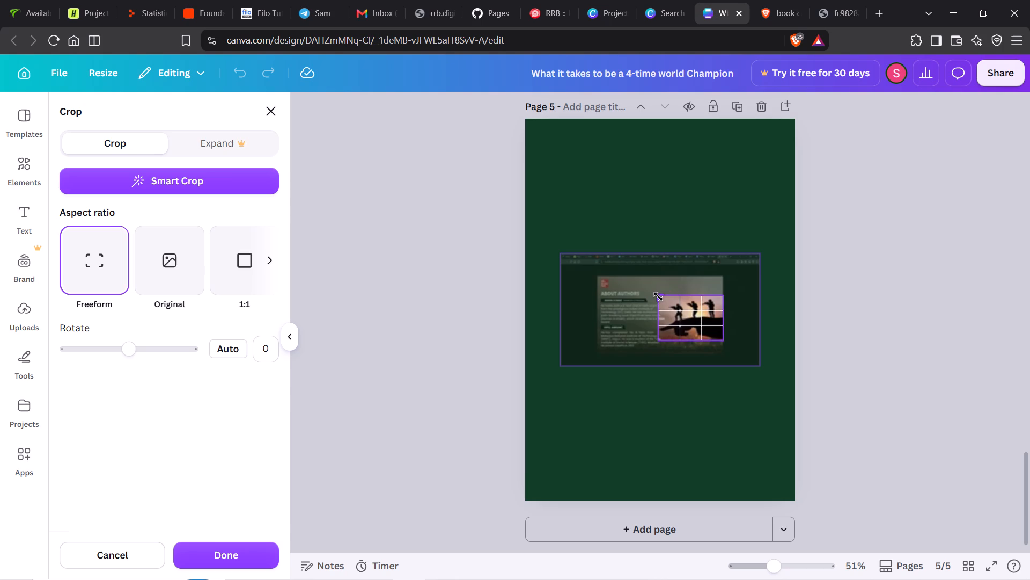
left_click_drag(658, 296, 663, 295)
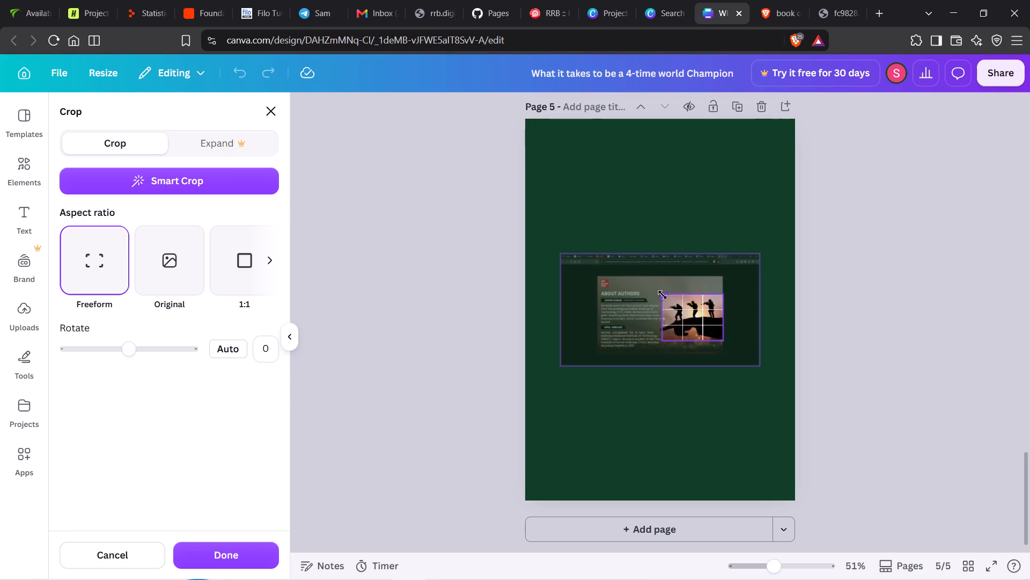
left_click_drag(663, 295, 666, 294)
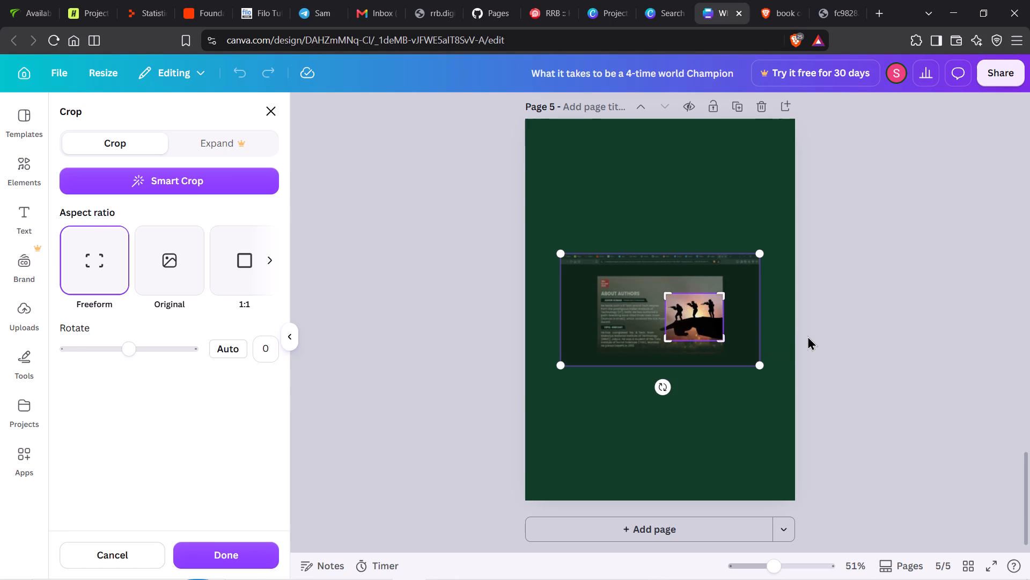
left_click(807, 336)
Enlarge the cropped soldiers image proportionally until it spans the full width of page 5 and fills its lower half.
left_click_drag(721, 338, 768, 366)
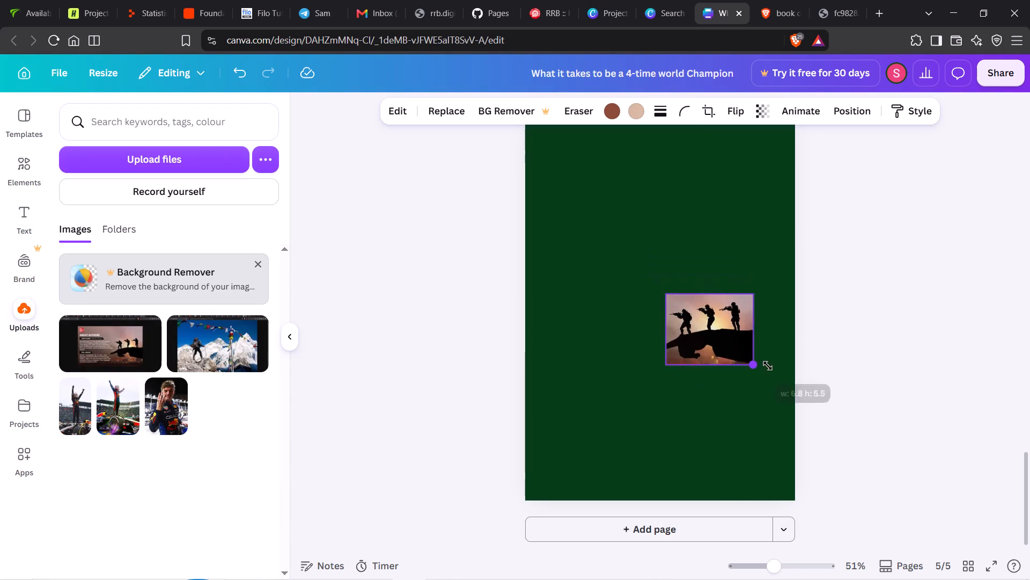
left_click_drag(768, 366, 813, 394)
left_click_drag(668, 405, 502, 474)
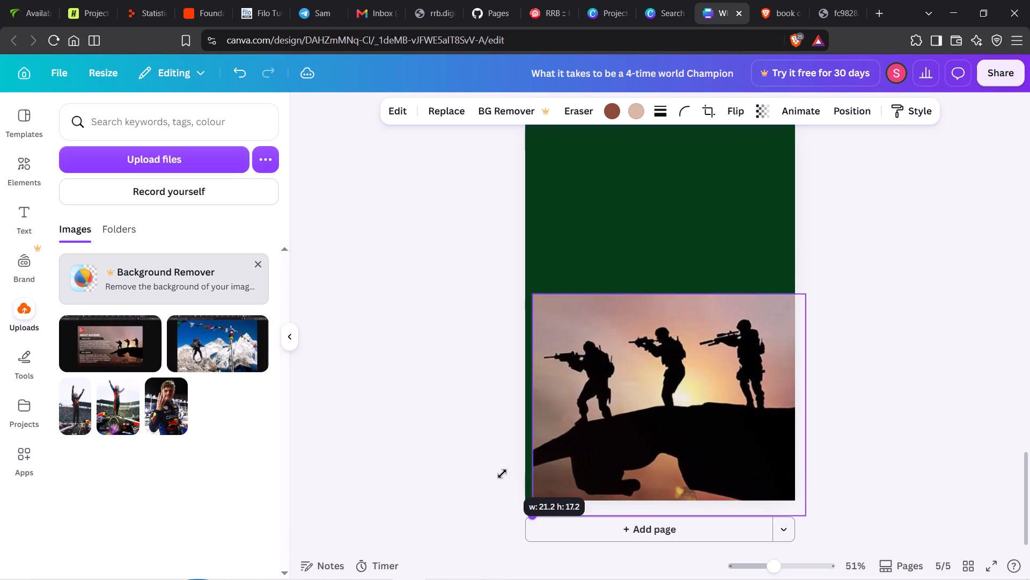
left_click_drag(502, 474, 491, 479)
Return to page 4 and show all graphics results for the "digit recognition" elements search.
scroll(473, 333, "up", 6)
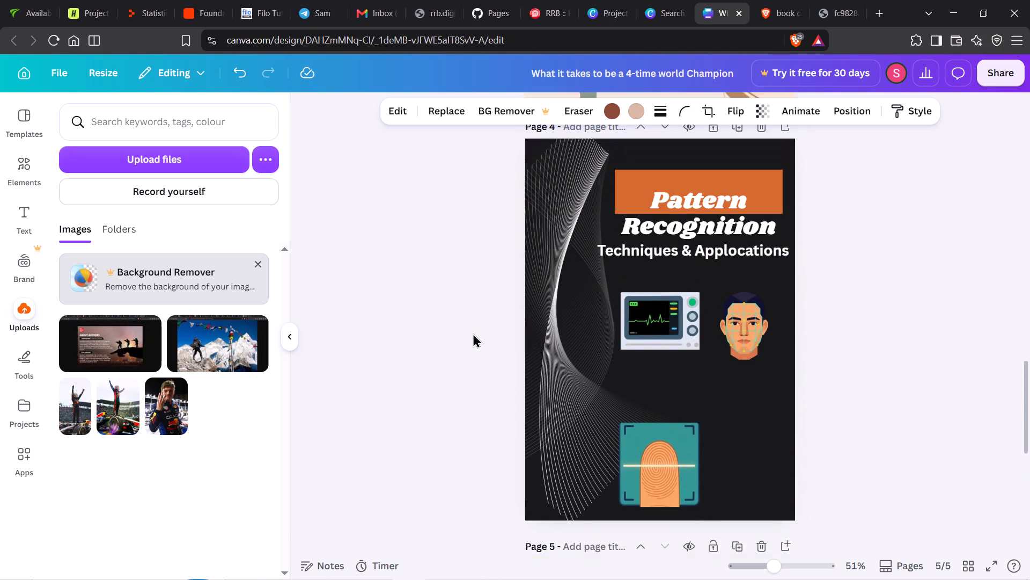
left_click(25, 163)
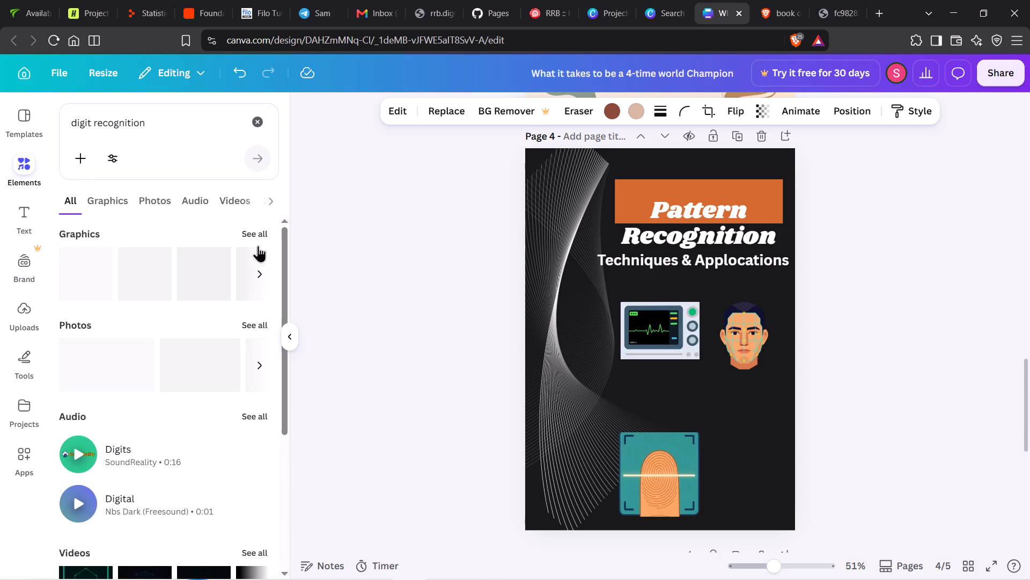
left_click(259, 237)
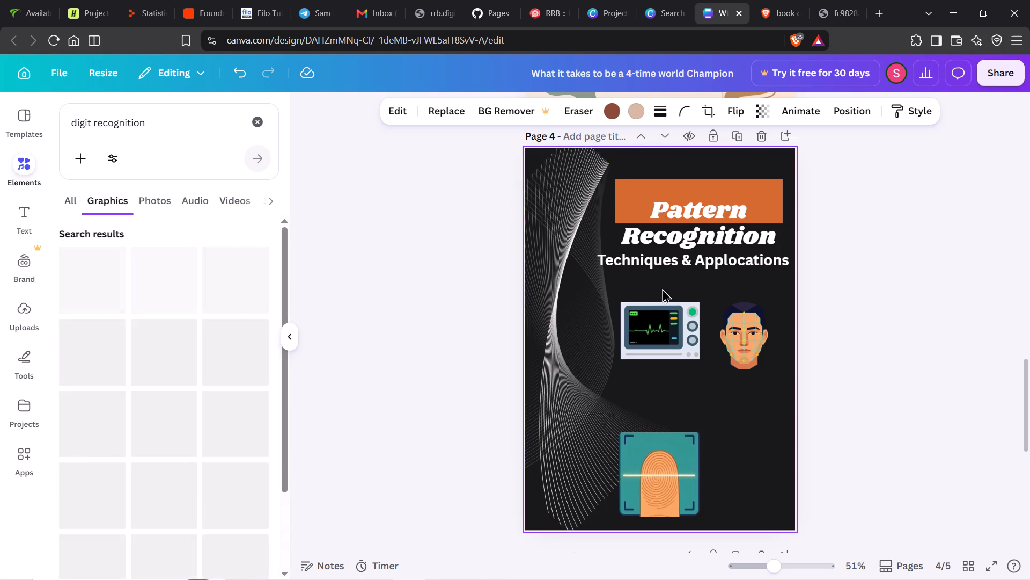
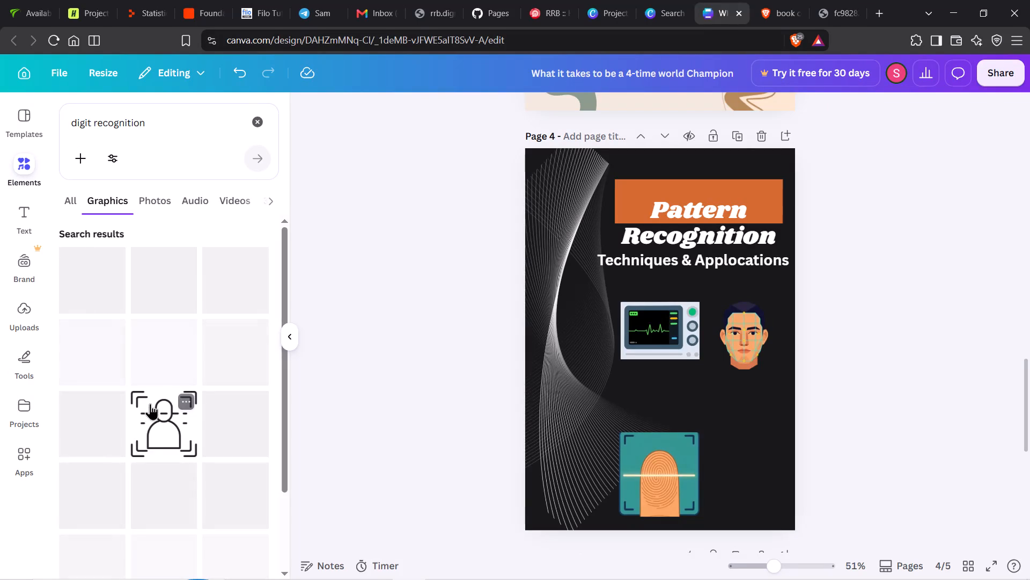
Look through the "digit recognition" graphics results for a graphic suited to the cover.
scroll(154, 337, "down", 2)
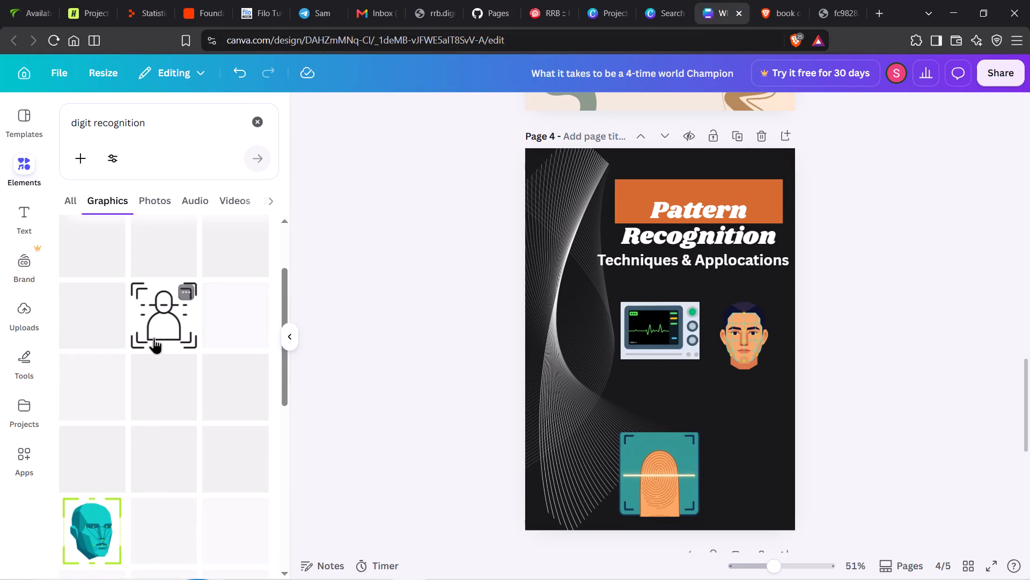
scroll(154, 337, "down", 3)
scroll(154, 337, "up", 1)
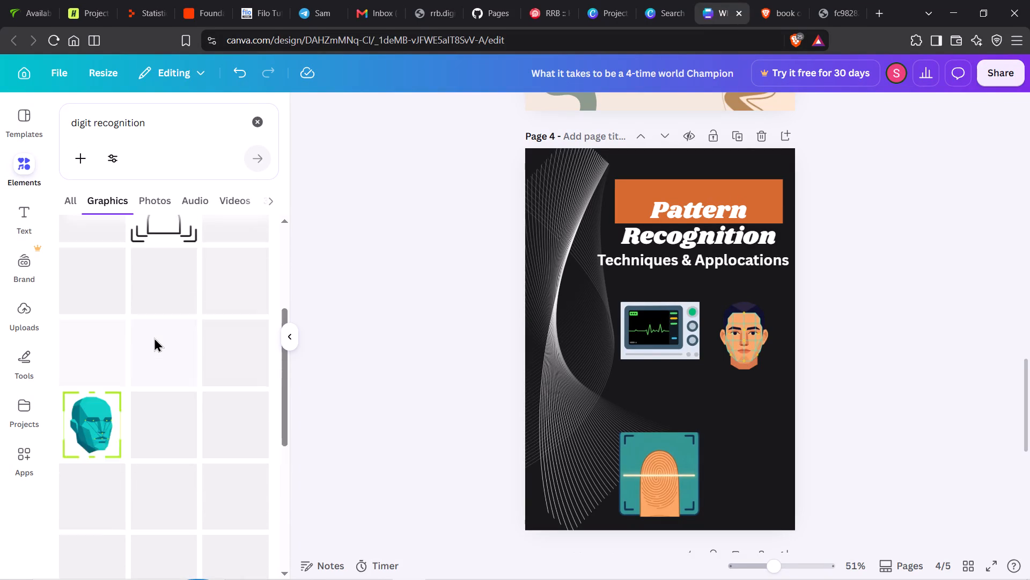
scroll(154, 337, "up", 2)
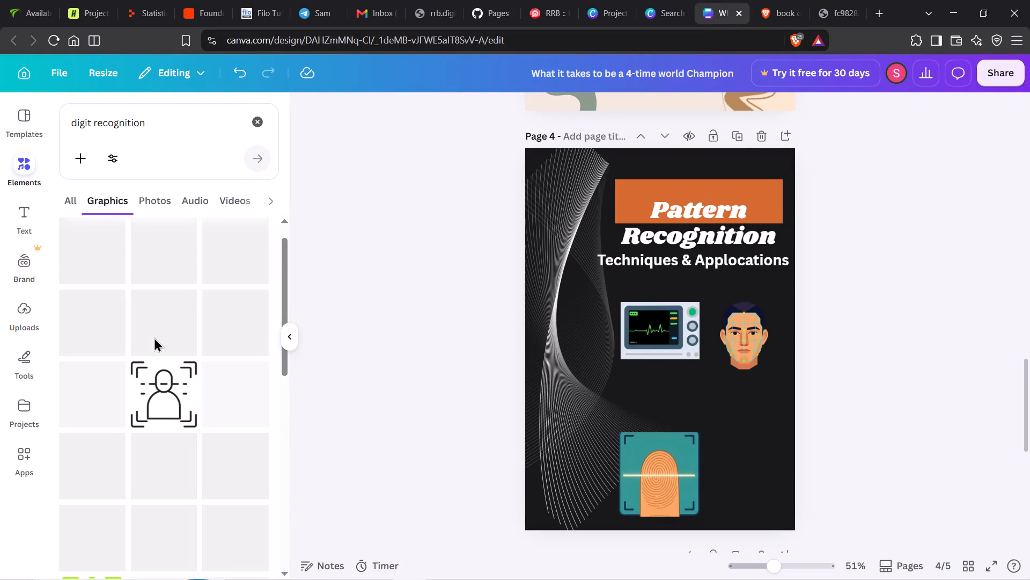
scroll(154, 337, "up", 2)
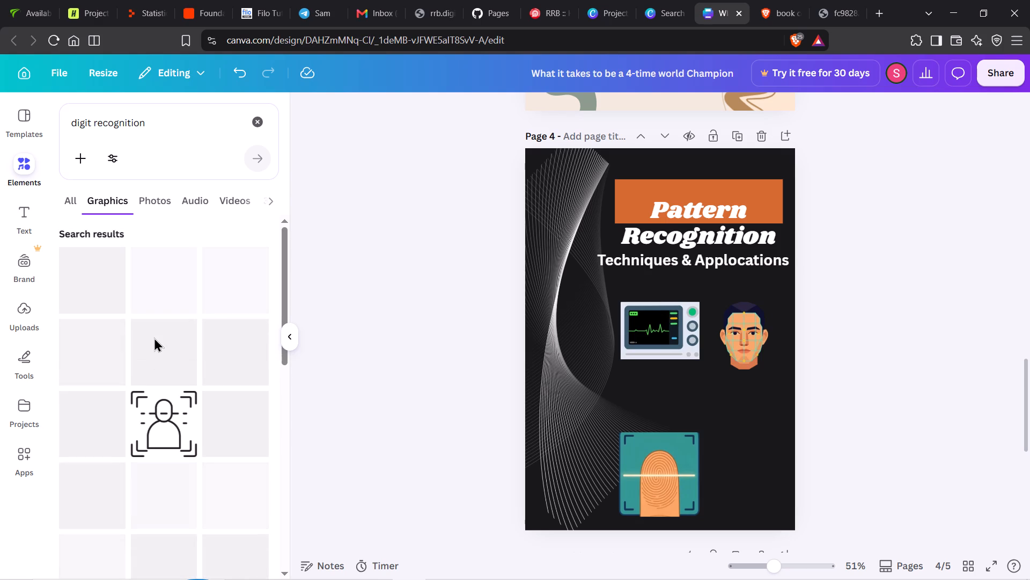
scroll(154, 337, "up", 1)
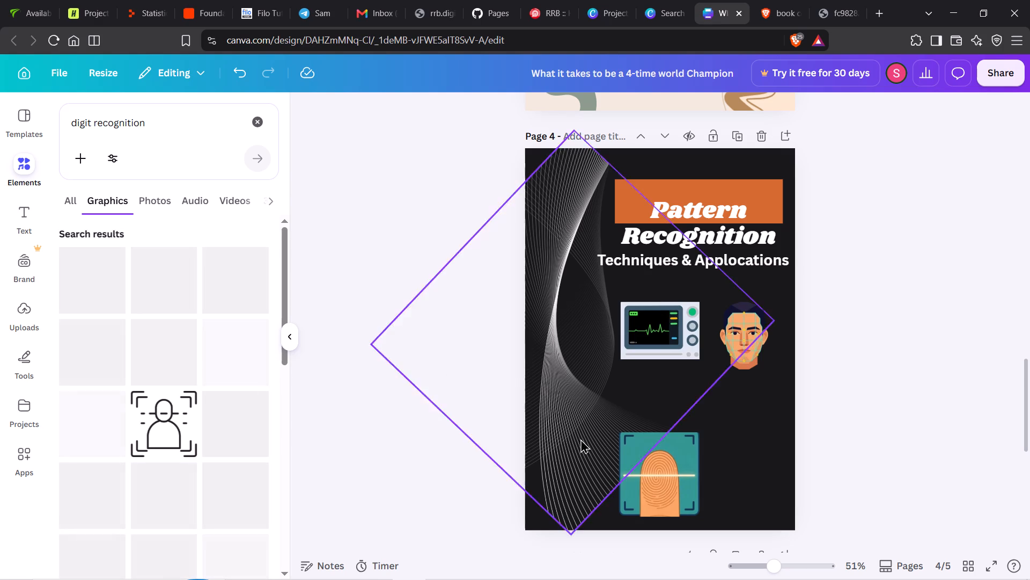
Move the fingerprint graphic on page 4 up to sit just below the ECG monitor, roughly aligned with its left edge.
left_click(675, 471)
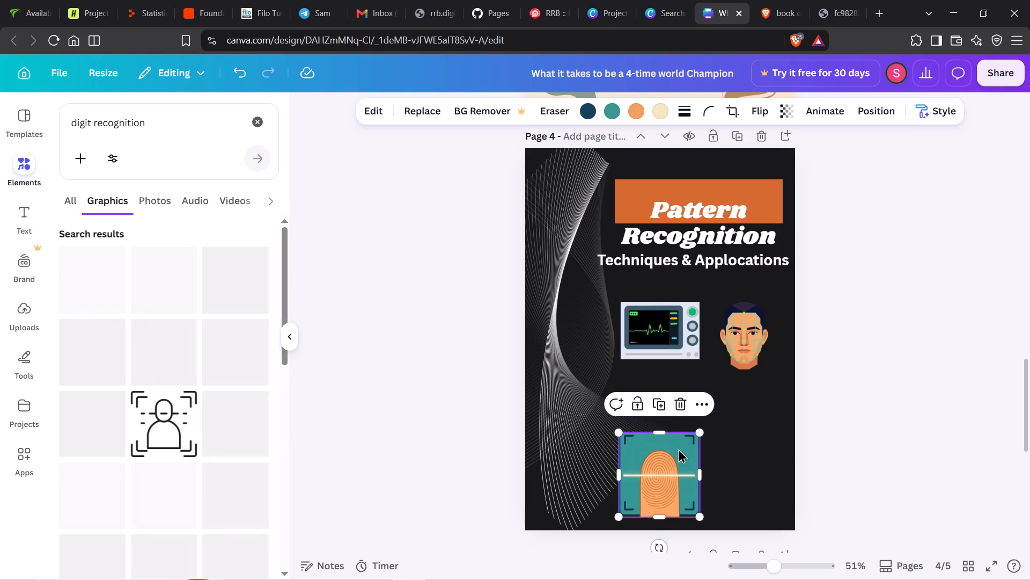
left_click(666, 485)
left_click_drag(666, 485, 667, 454)
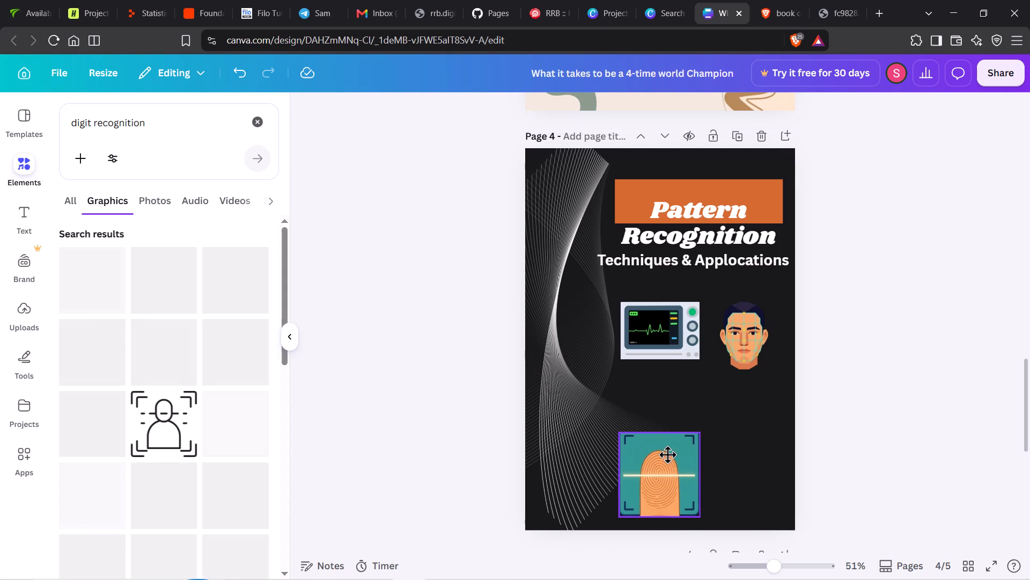
left_click_drag(667, 454, 668, 438)
left_click_drag(659, 461, 662, 444)
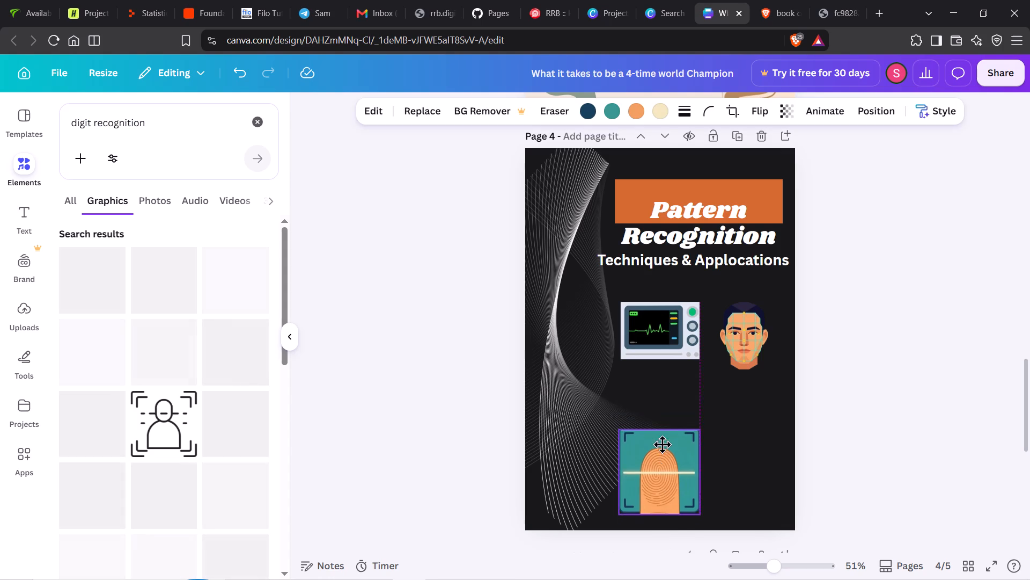
left_click_drag(662, 444, 663, 412)
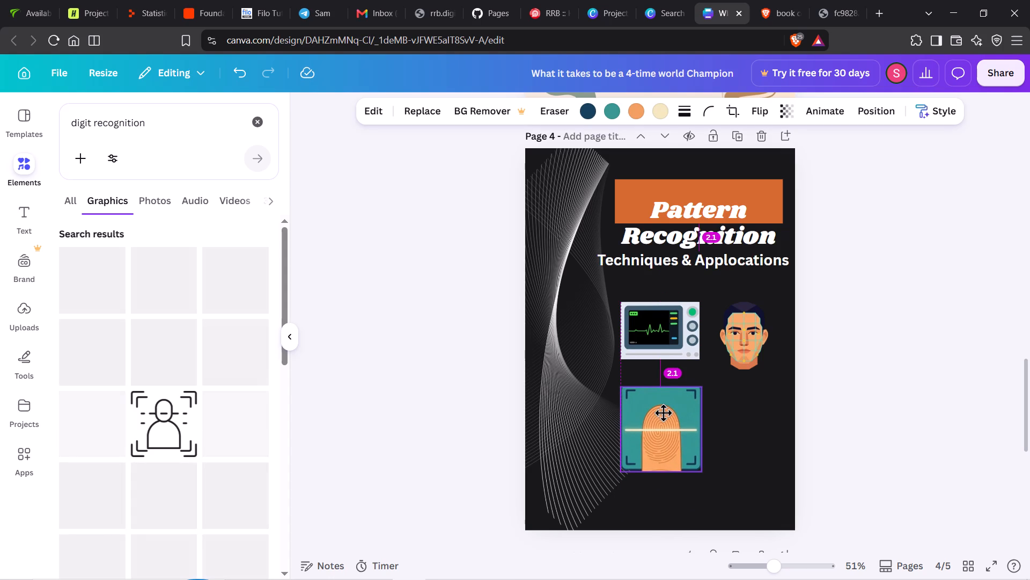
left_click_drag(663, 412, 663, 410)
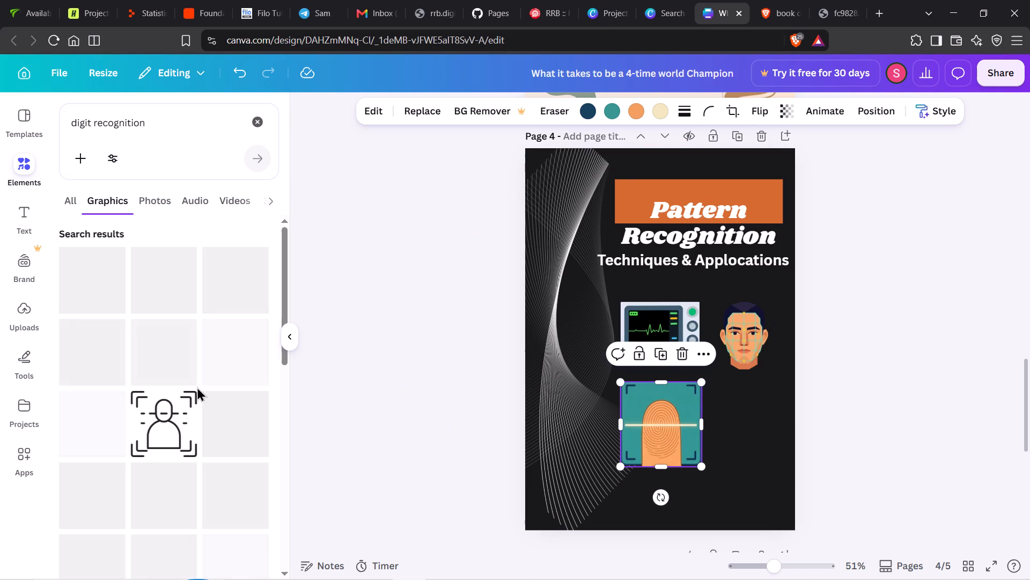
scroll(196, 387, "up", 8)
Switch to the "book cover ideas for pattern recognition" image results and browse the covers for design ideas.
left_click(823, 2)
left_click(747, 47)
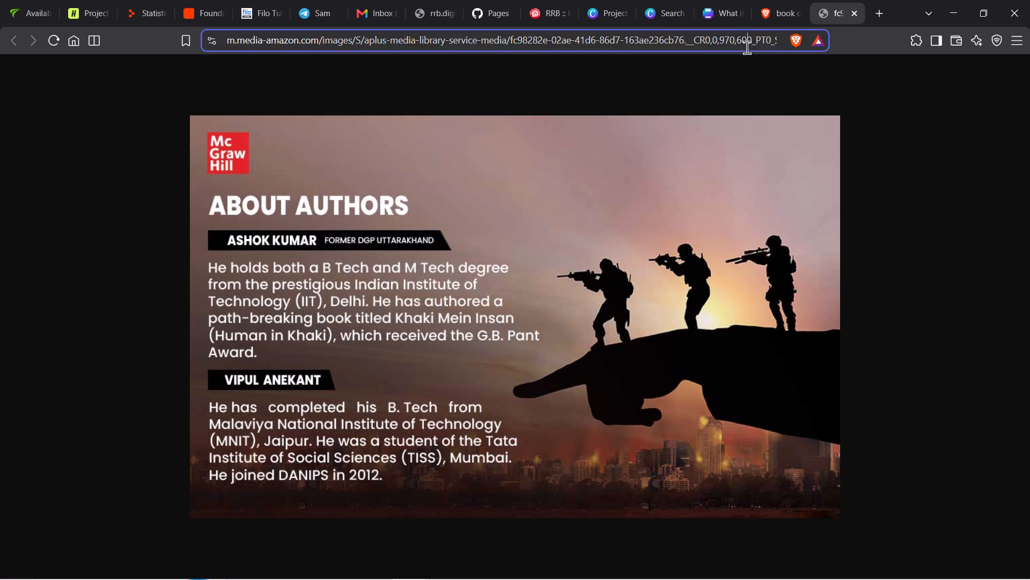
left_click(788, 17)
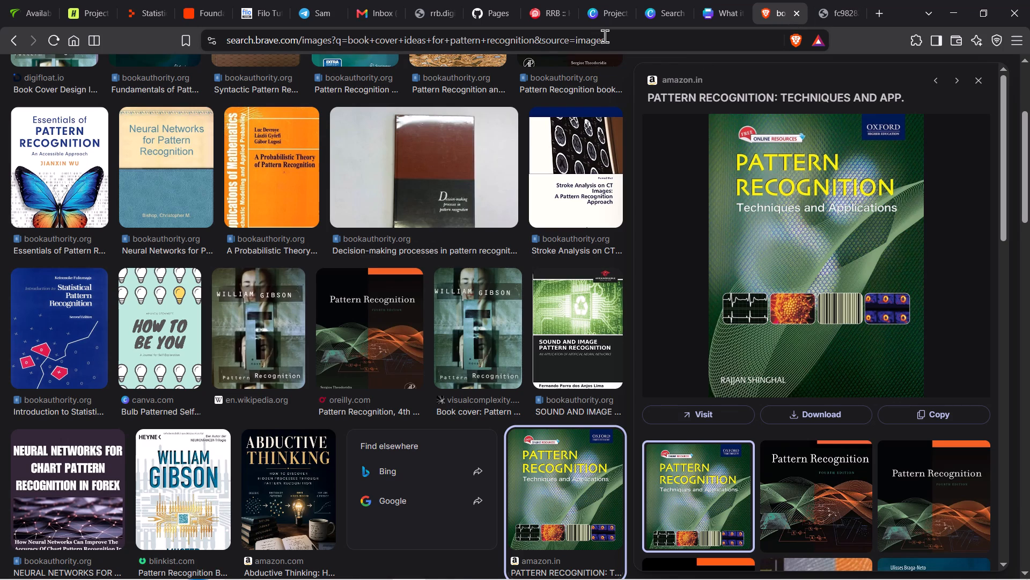
left_click(605, 36)
scroll(541, 317, "up", 3)
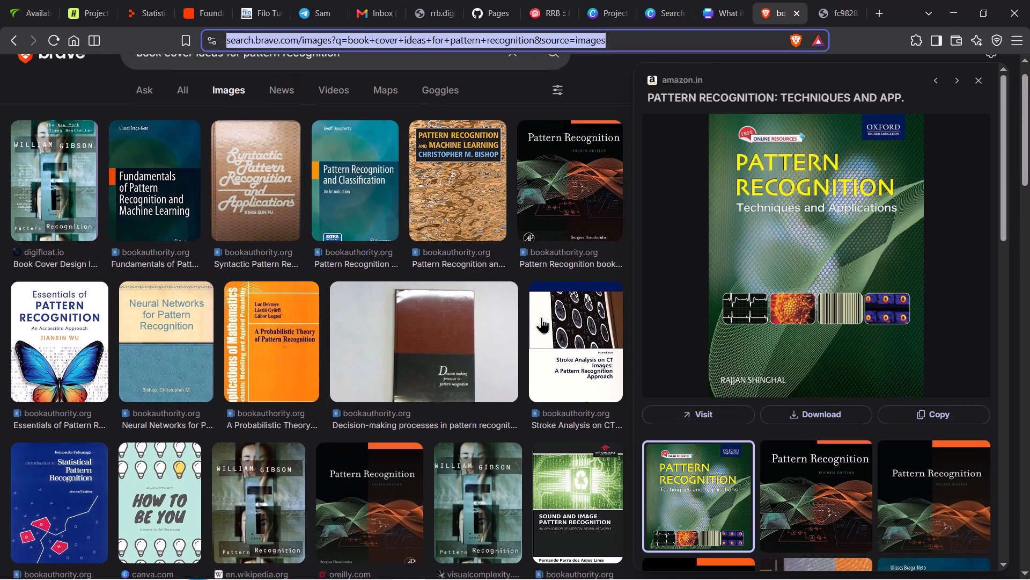
scroll(541, 317, "down", 6)
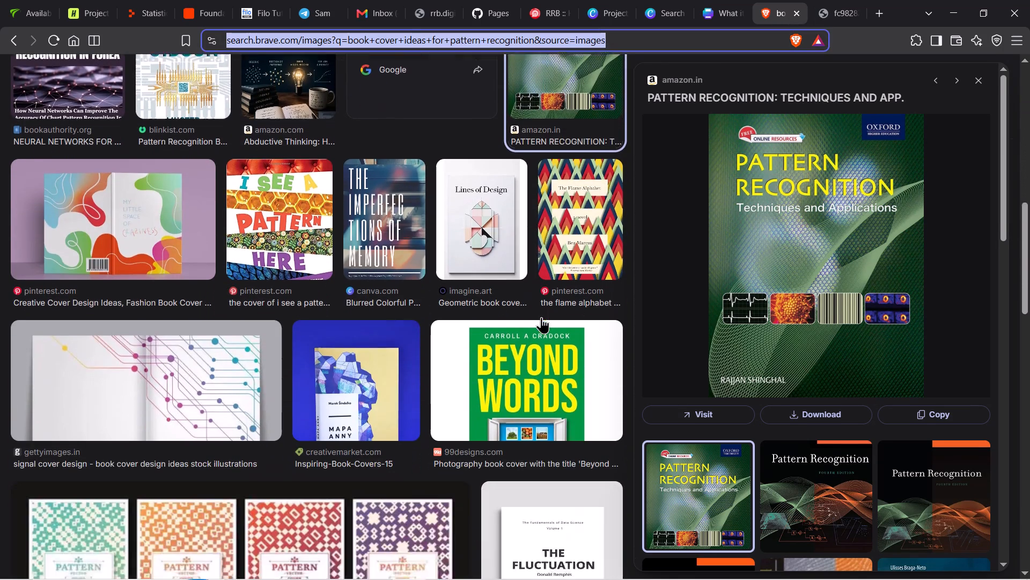
scroll(541, 317, "down", 12)
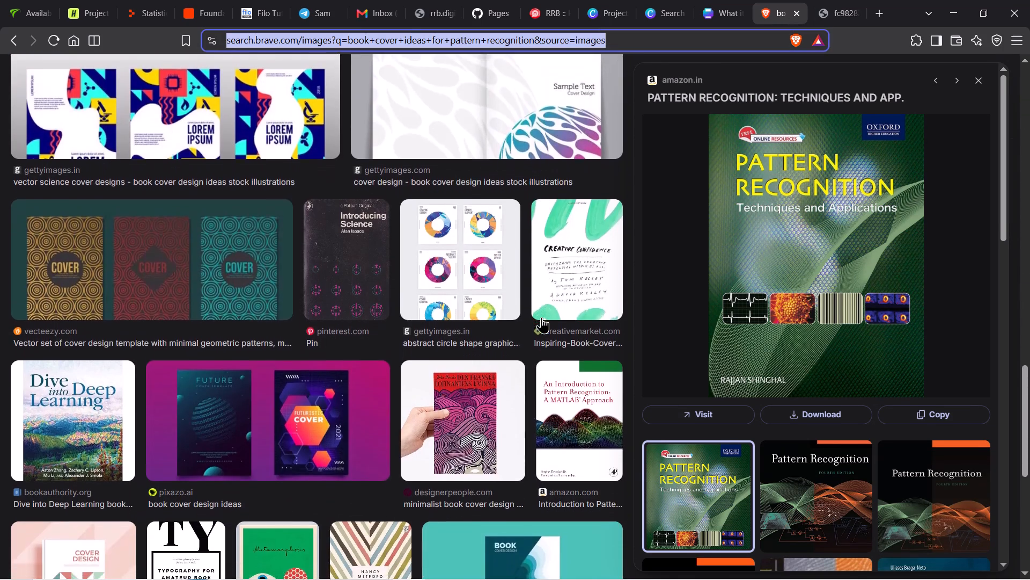
scroll(541, 317, "down", 13)
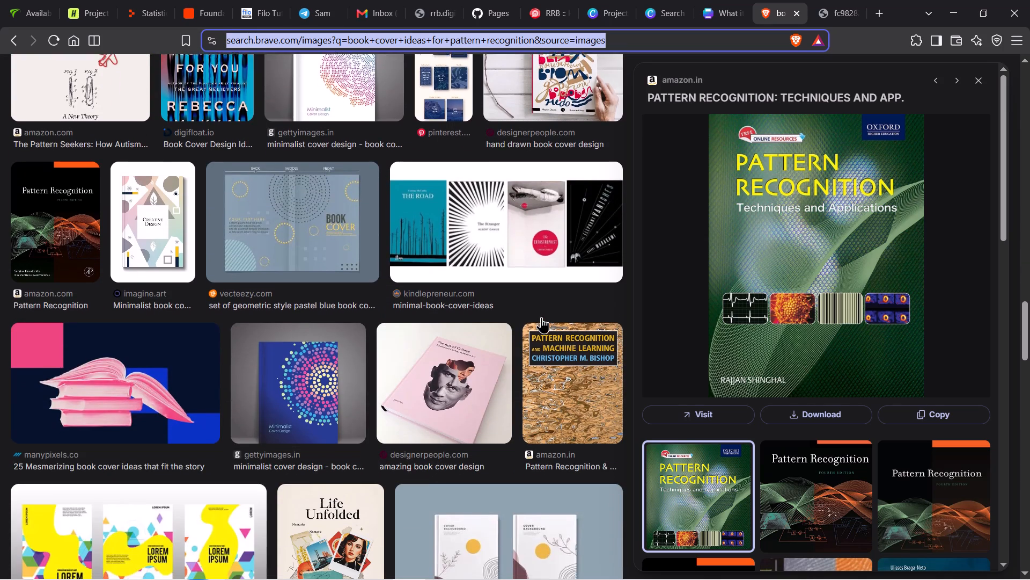
scroll(541, 317, "down", 9)
scroll(541, 317, "up", 1)
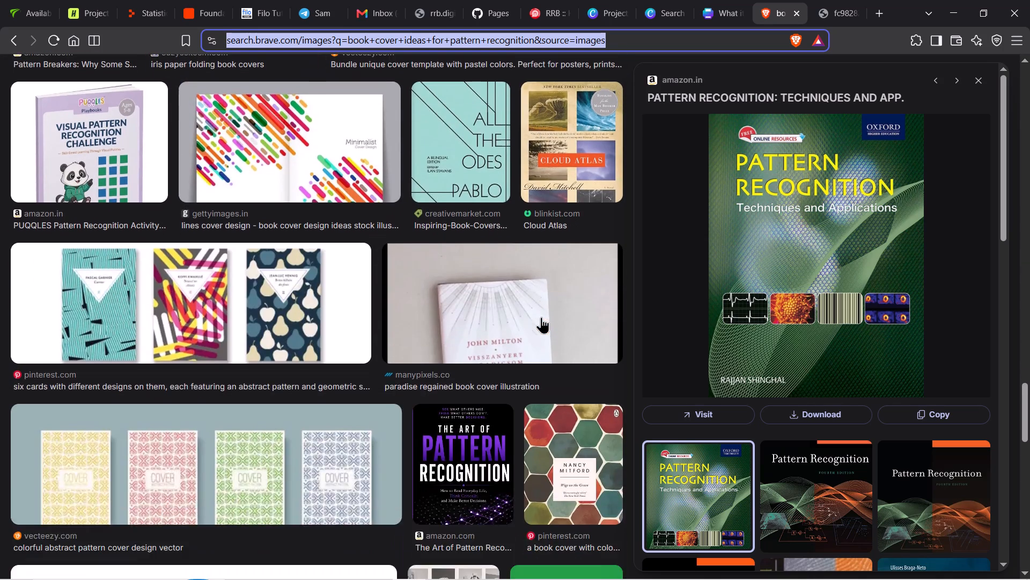
scroll(541, 317, "up", 1)
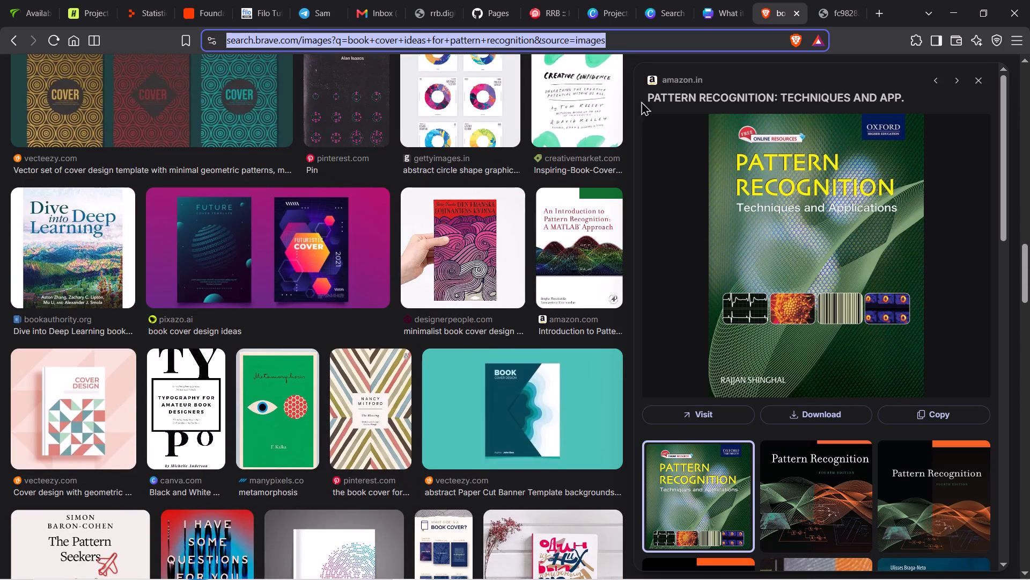
scroll(652, 113, "up", 6)
Search the web for "pattern recognition application" and show the image results.
type("pattern recognition application")
key("Return")
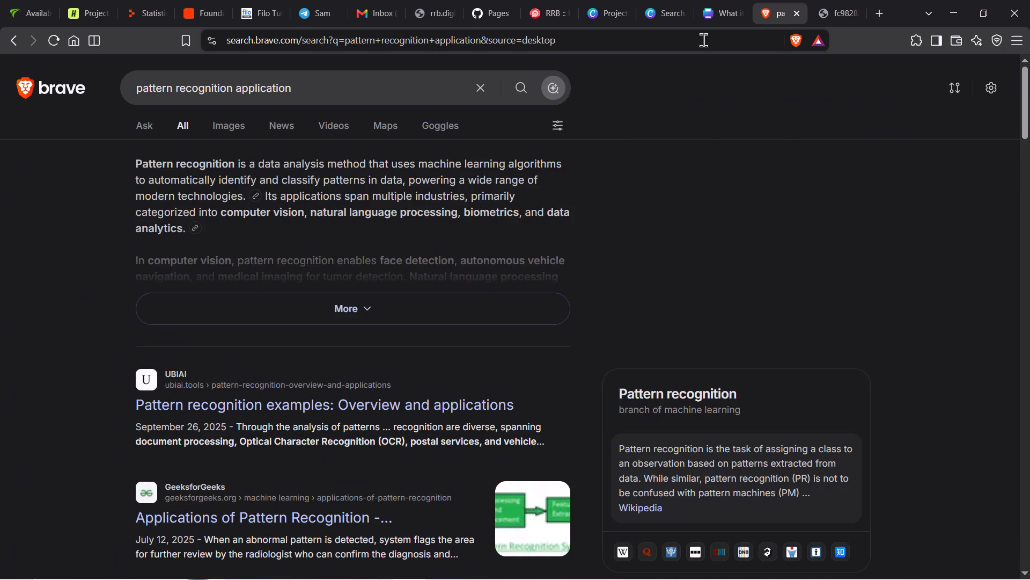
left_click(239, 131)
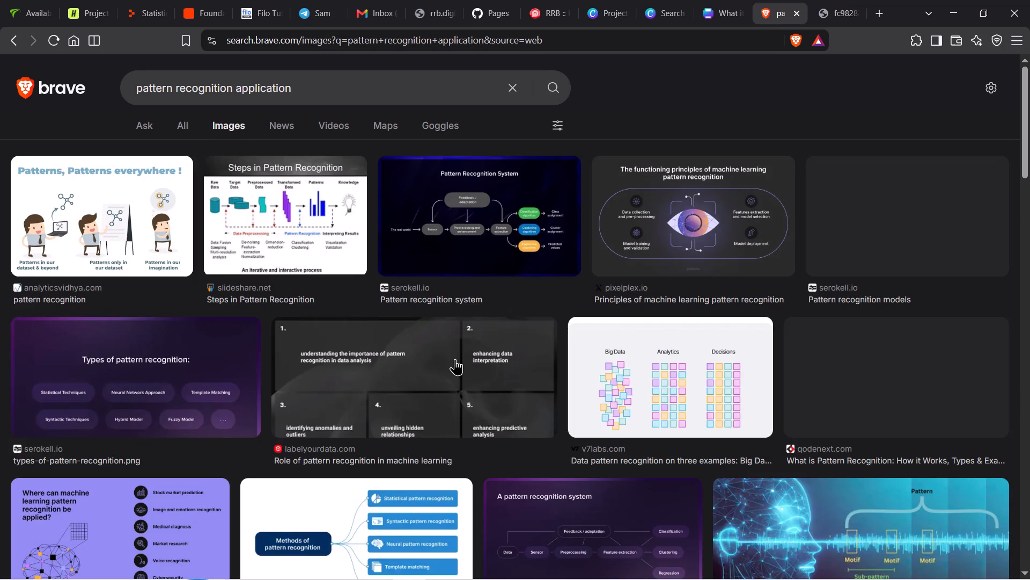
Look through the "pattern recognition application" image results for application ideas that could be illustrated on the cover.
scroll(555, 421, "down", 3)
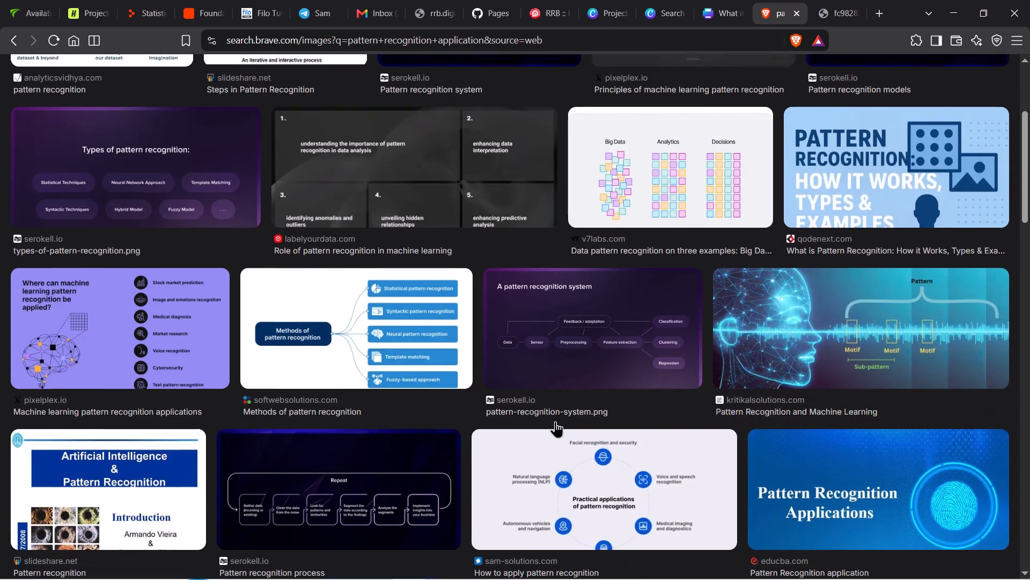
scroll(555, 421, "down", 12)
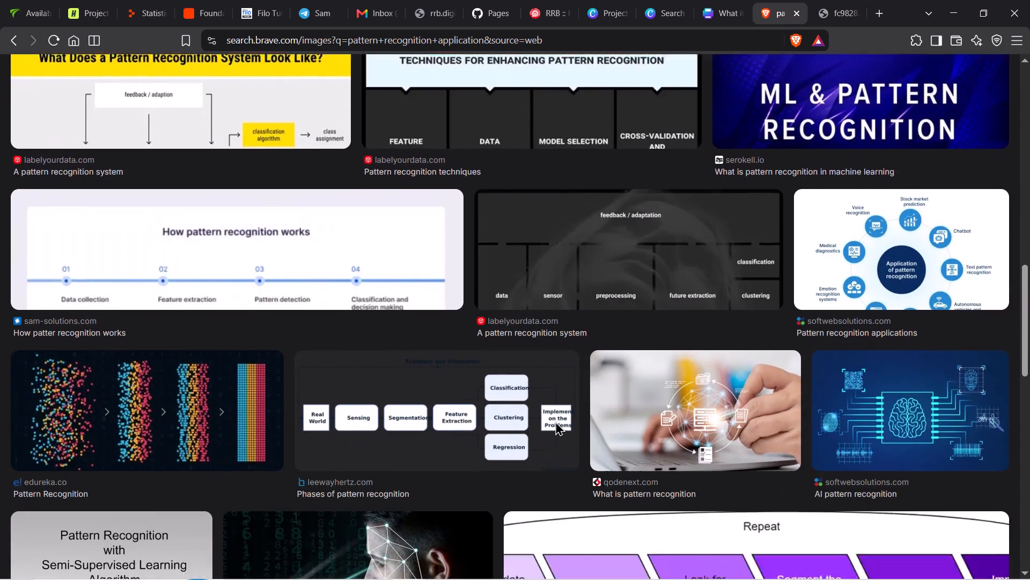
scroll(555, 421, "down", 4)
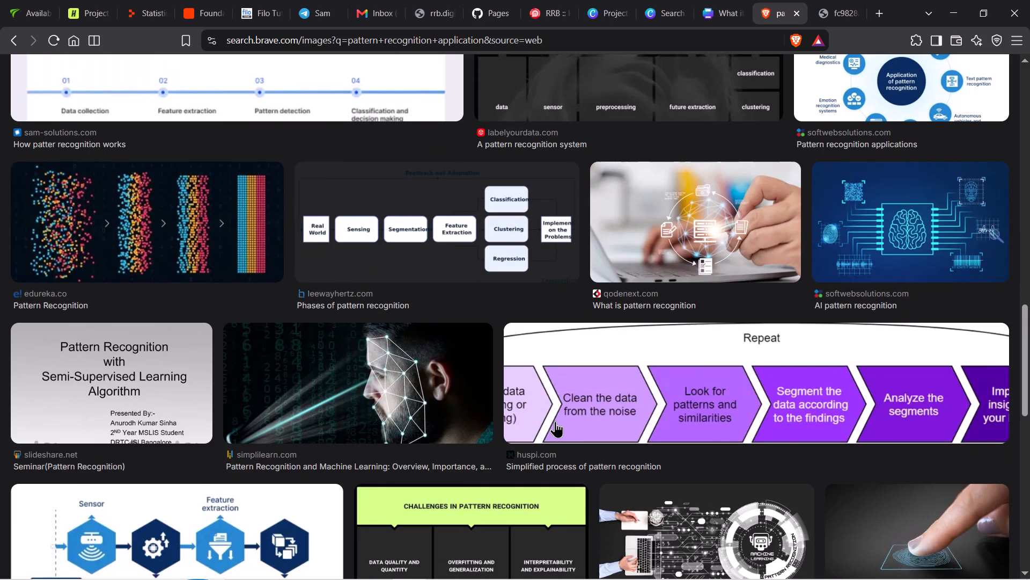
scroll(555, 421, "down", 3)
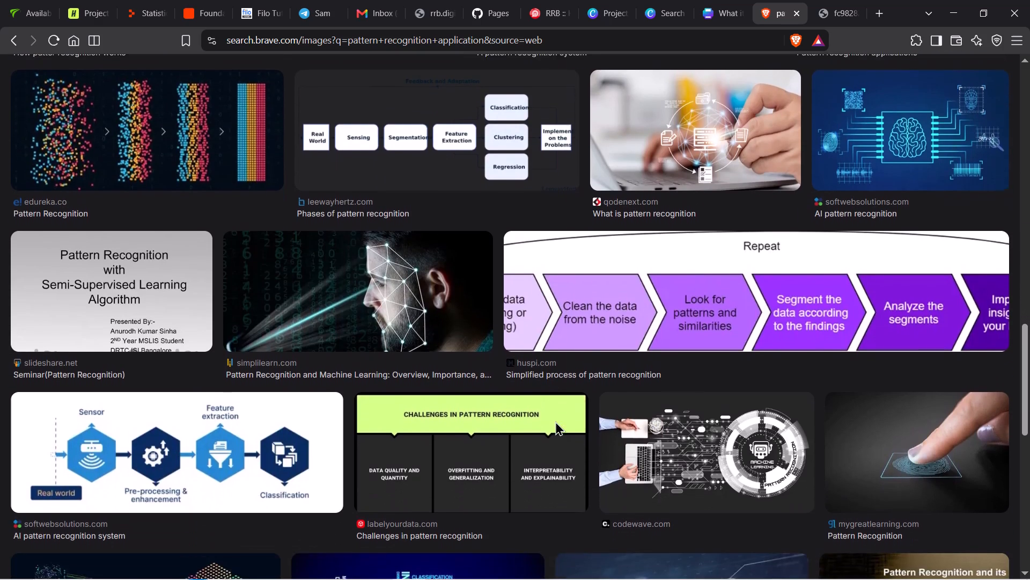
scroll(555, 421, "down", 1)
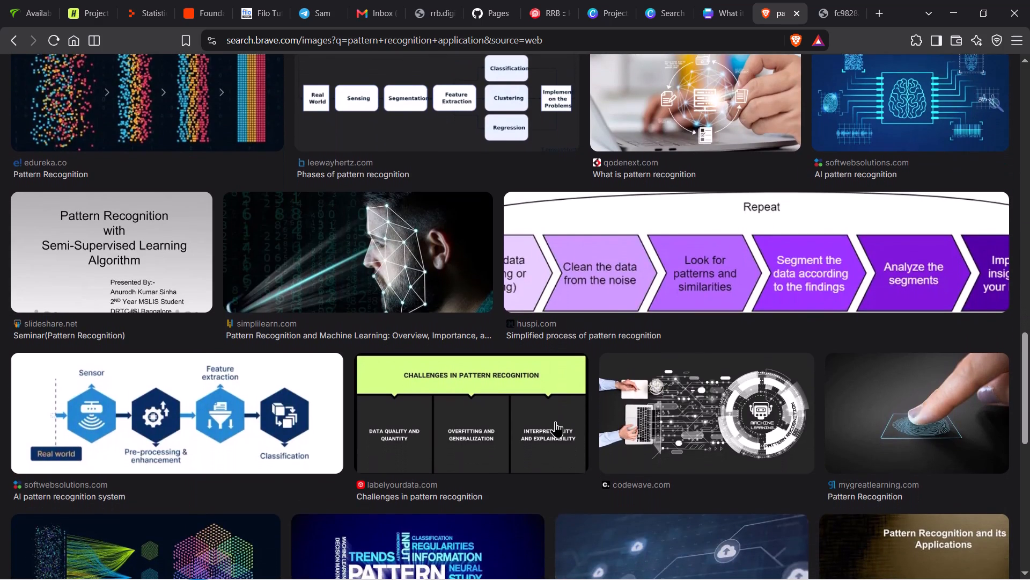
scroll(555, 421, "down", 9)
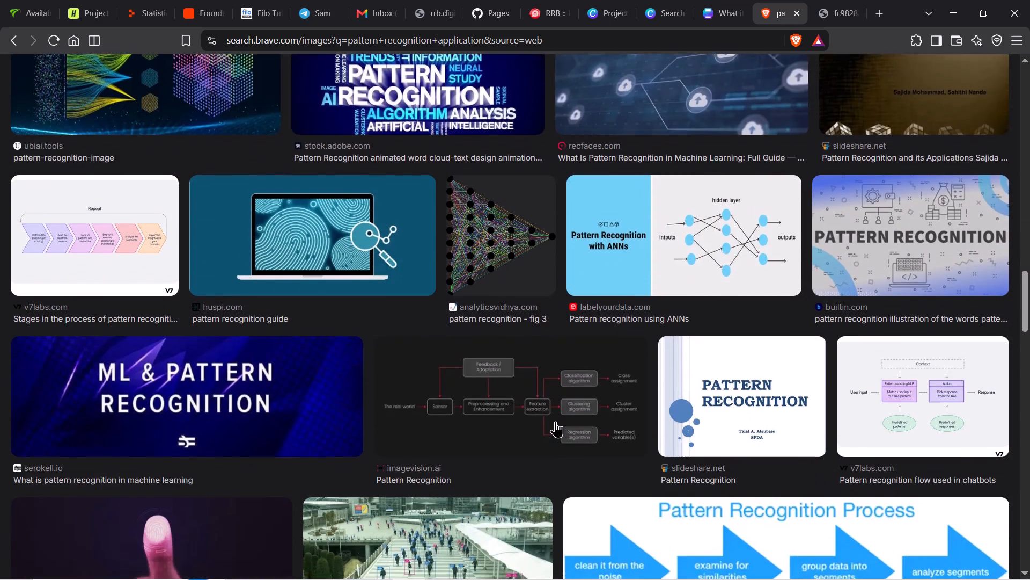
scroll(555, 421, "down", 6)
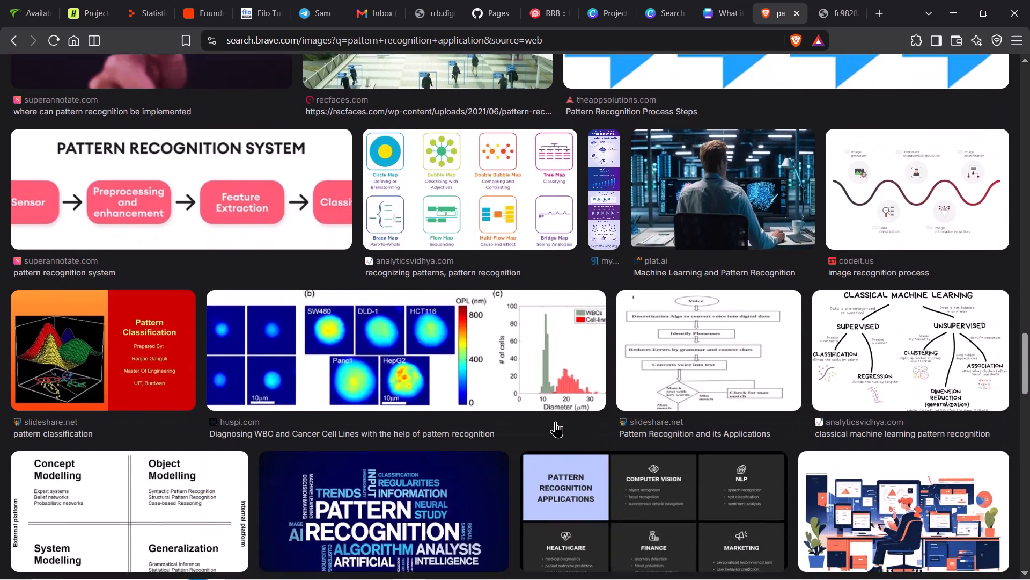
scroll(555, 421, "down", 9)
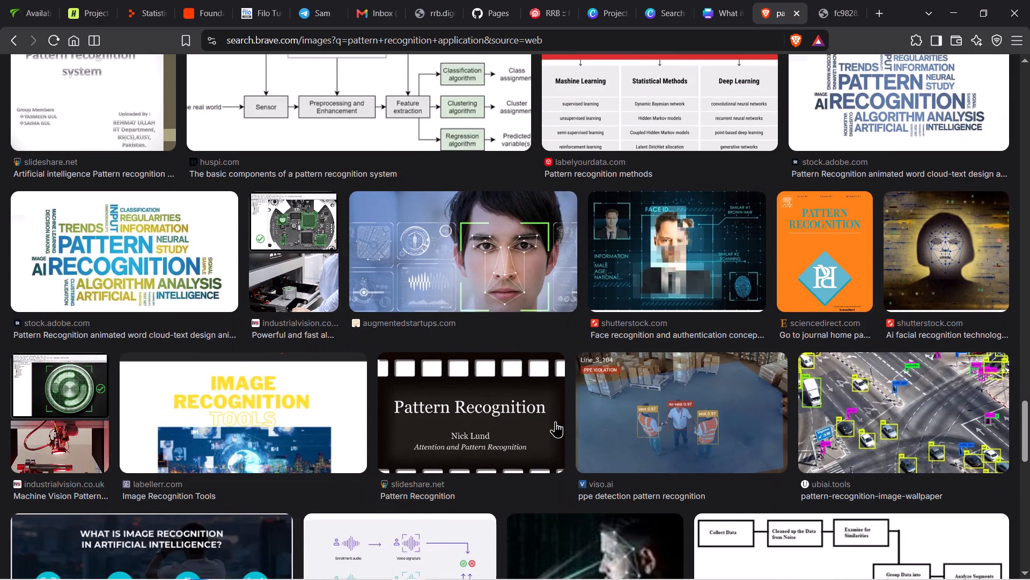
scroll(555, 421, "down", 6)
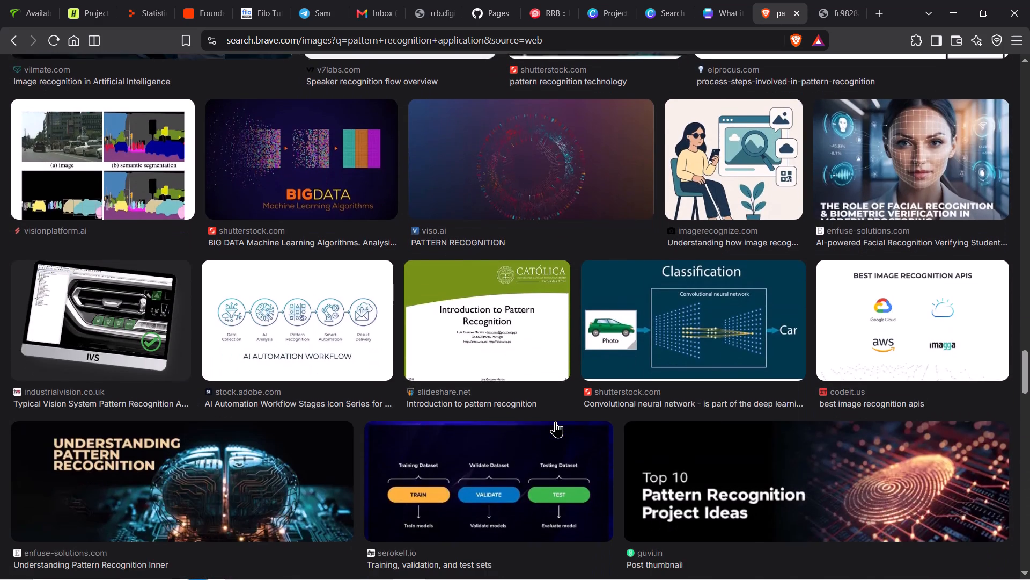
scroll(555, 421, "down", 2)
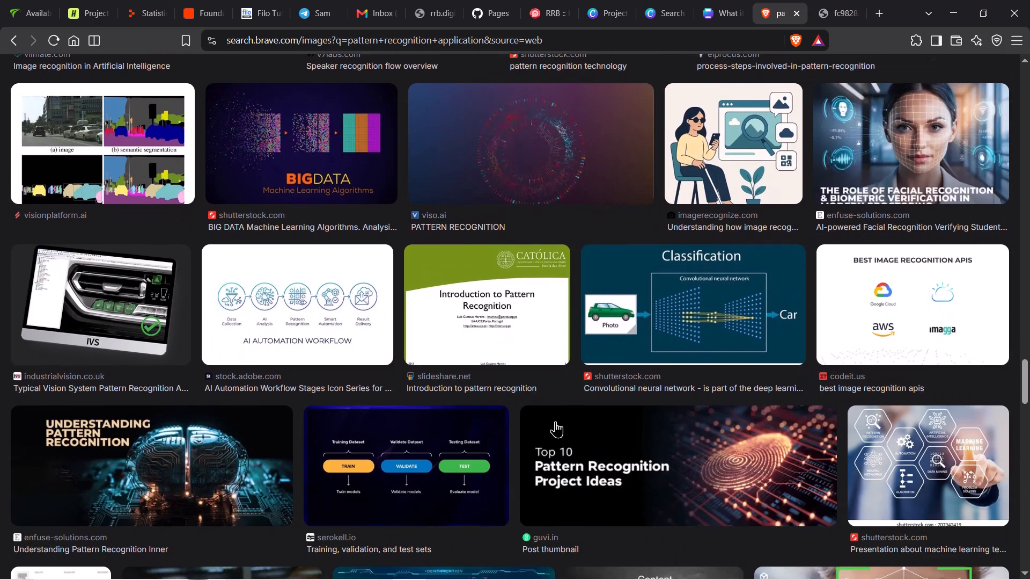
scroll(555, 421, "down", 10)
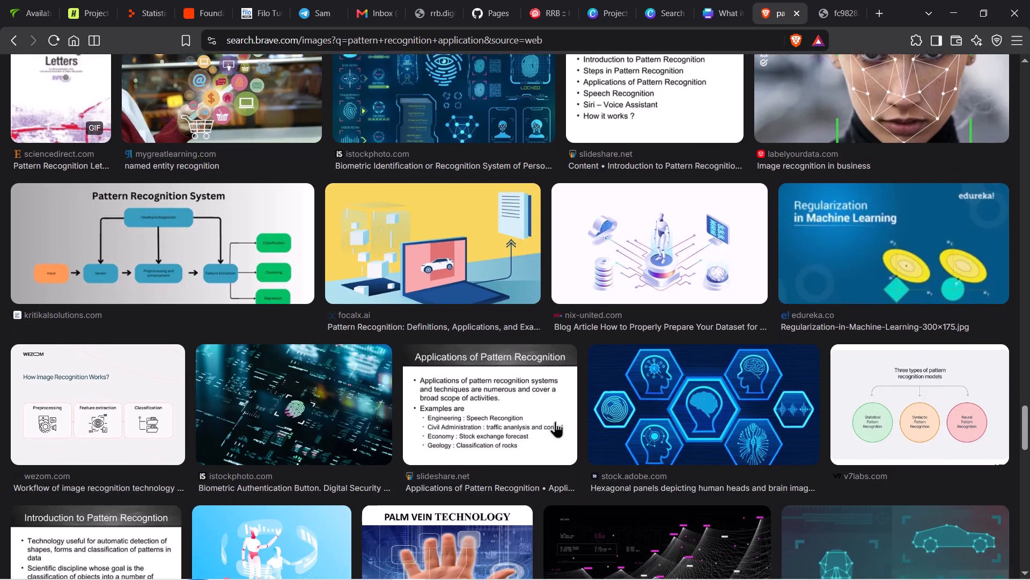
scroll(555, 421, "down", 4)
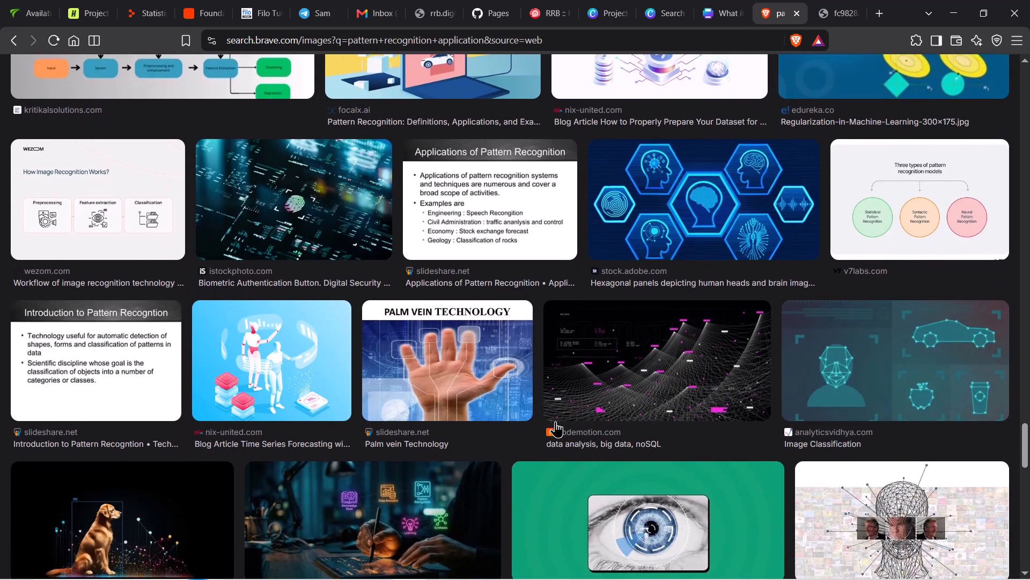
scroll(555, 421, "down", 2)
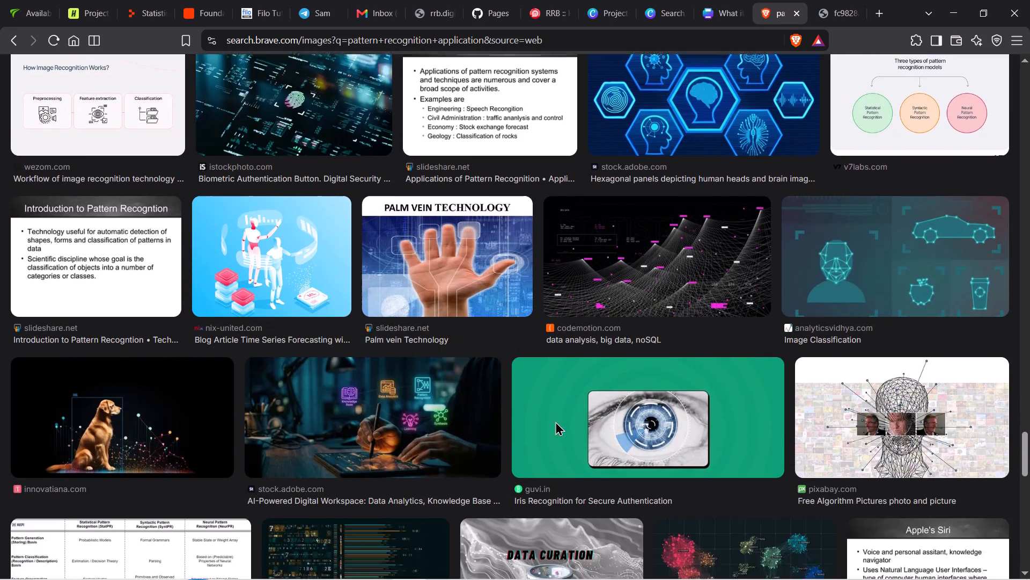
scroll(555, 421, "down", 3)
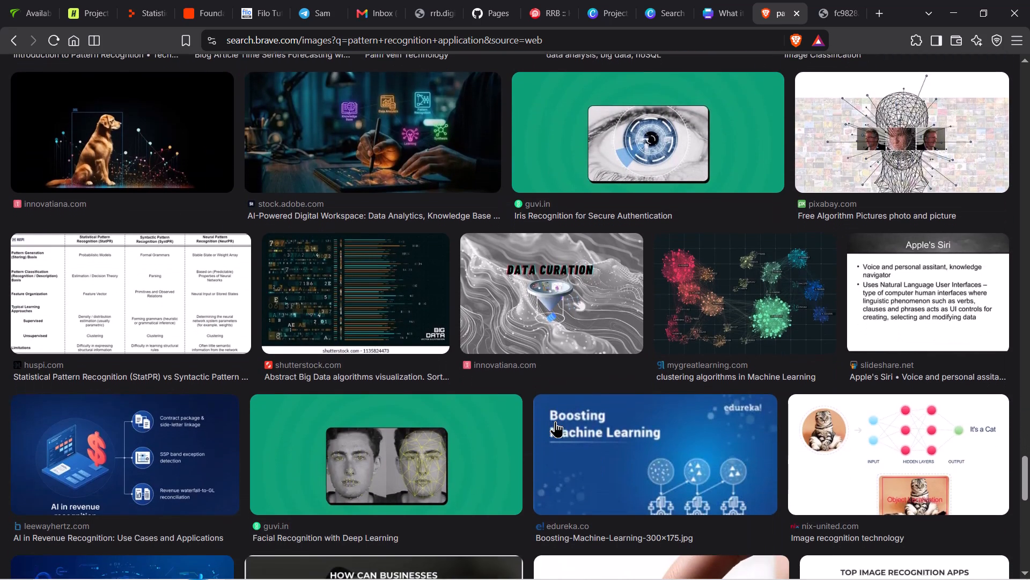
scroll(555, 421, "down", 4)
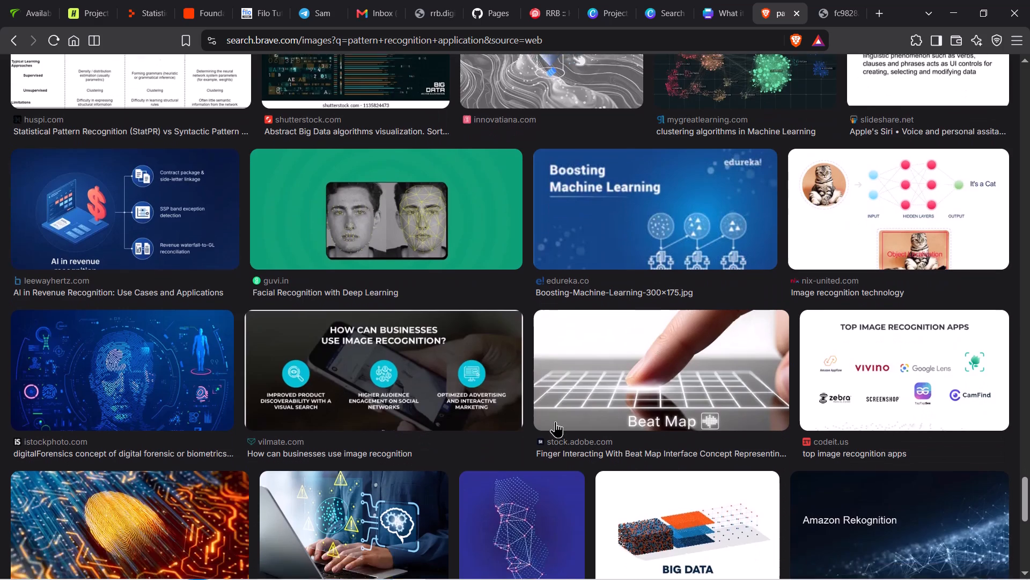
scroll(555, 421, "down", 6)
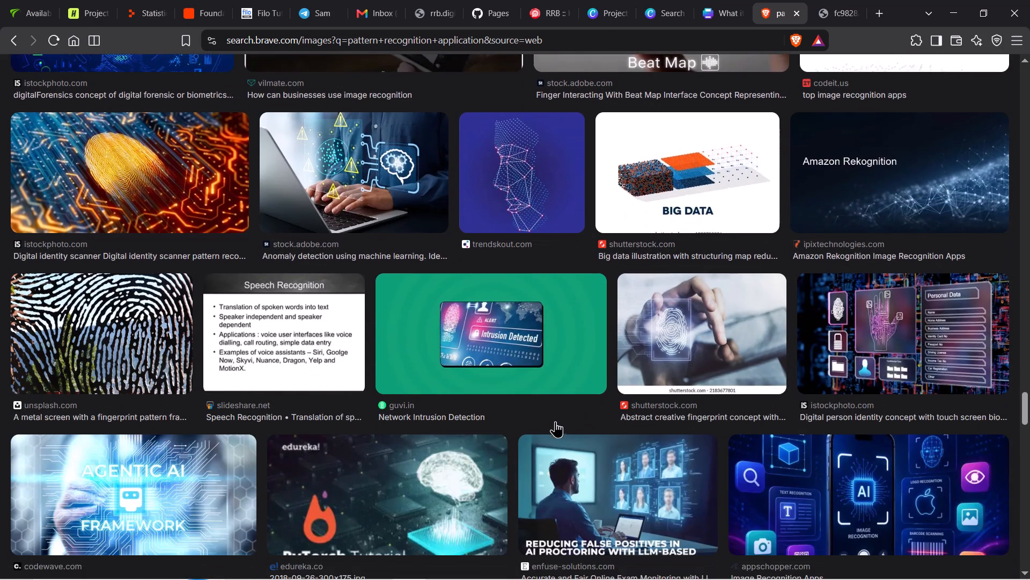
scroll(555, 421, "down", 10)
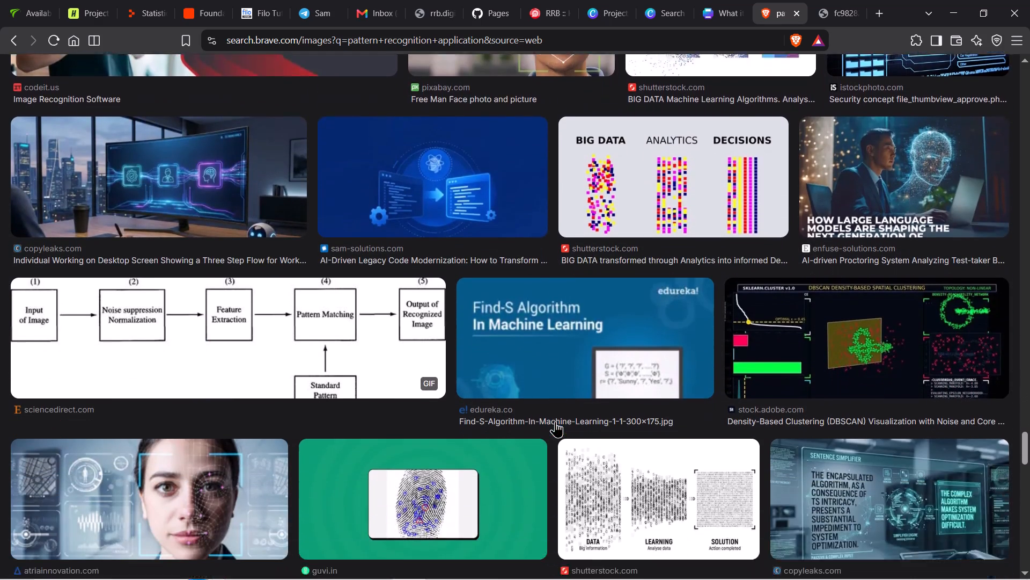
scroll(555, 421, "down", 3)
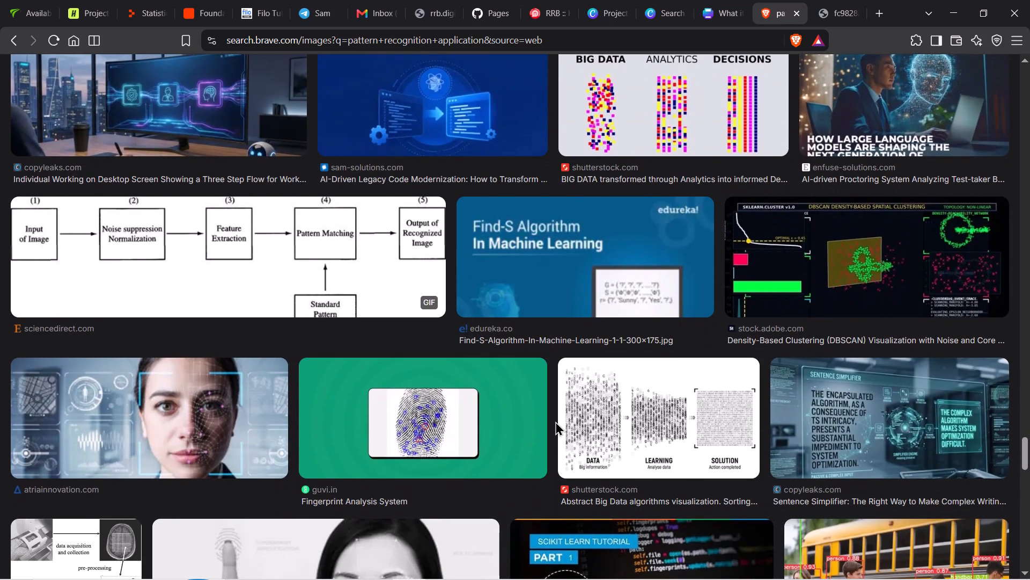
scroll(555, 421, "up", 9)
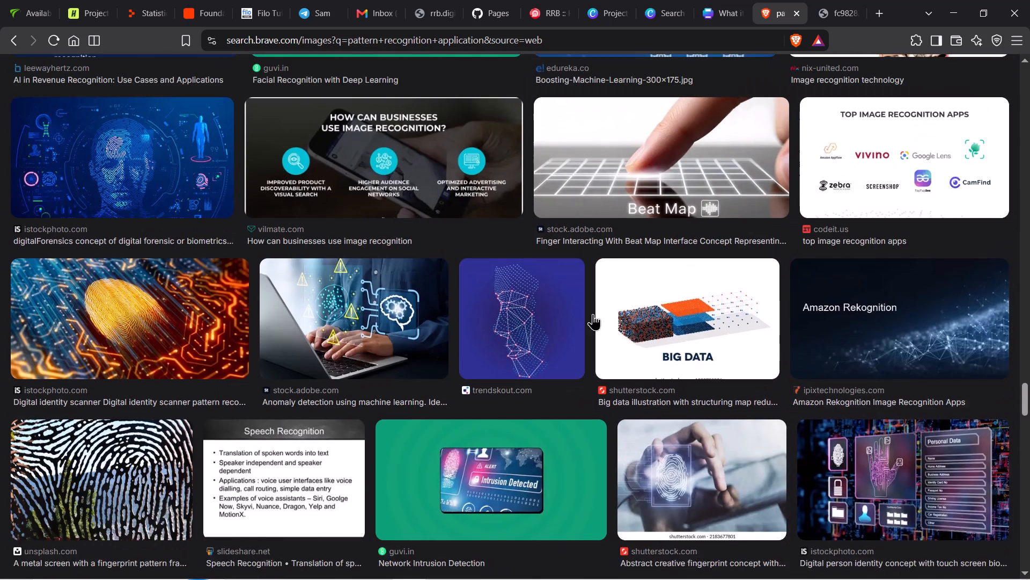
Switch back to the "What it takes to be a 4-time world Champion" design and search the elements for "cyber security".
left_click(661, 11)
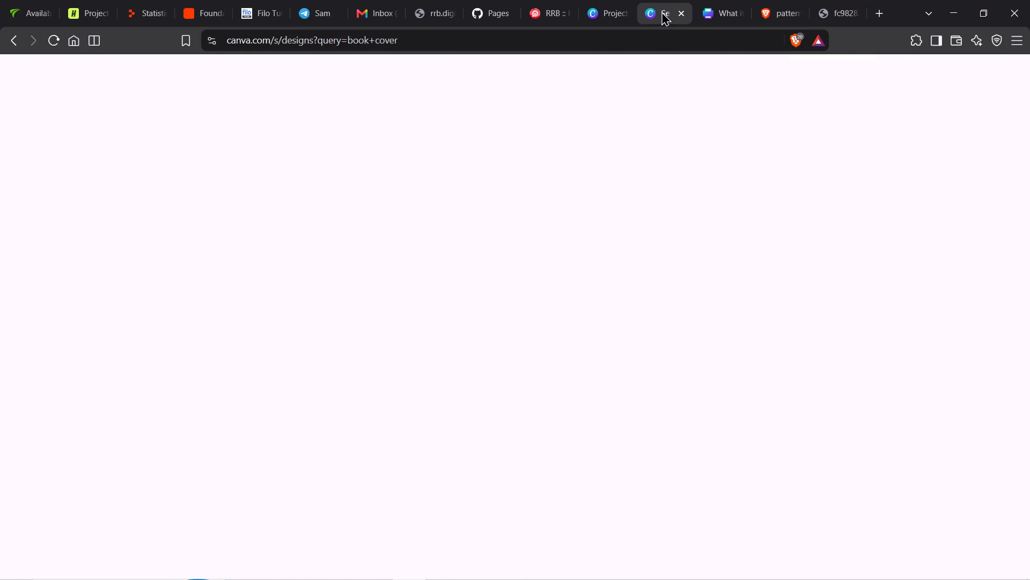
left_click(717, 11)
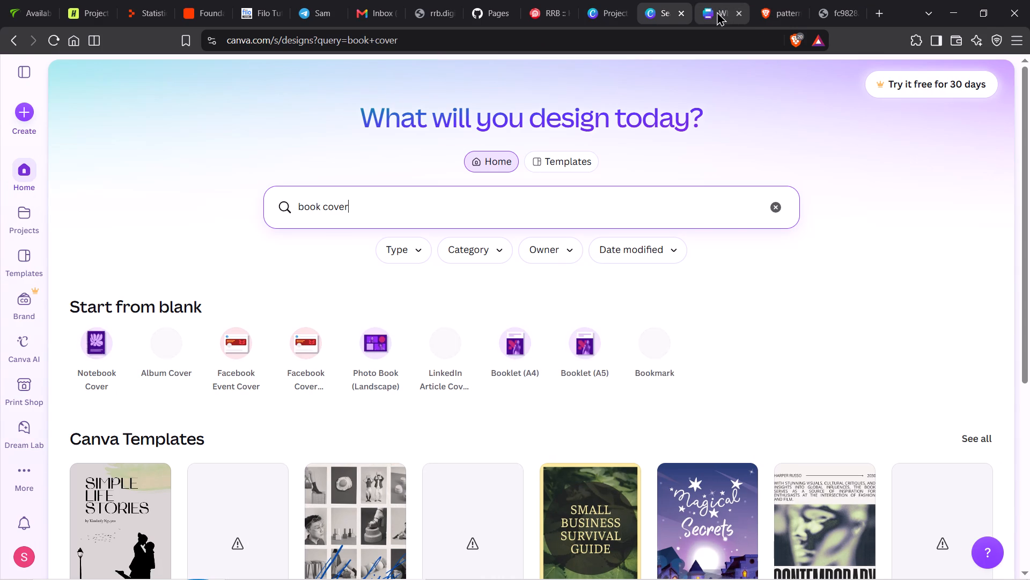
scroll(209, 318, "down", 1)
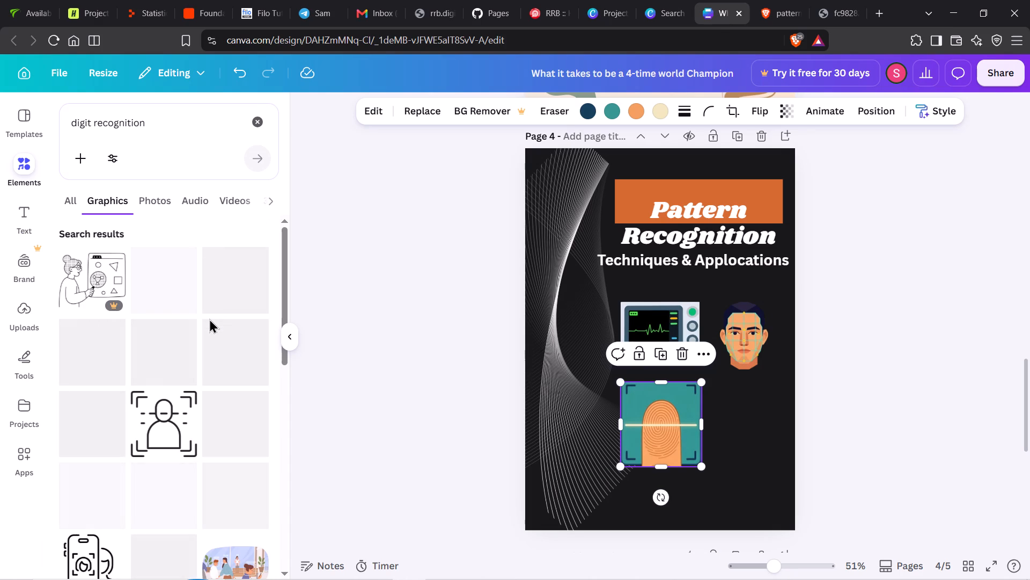
scroll(209, 318, "down", 3)
scroll(209, 318, "up", 5)
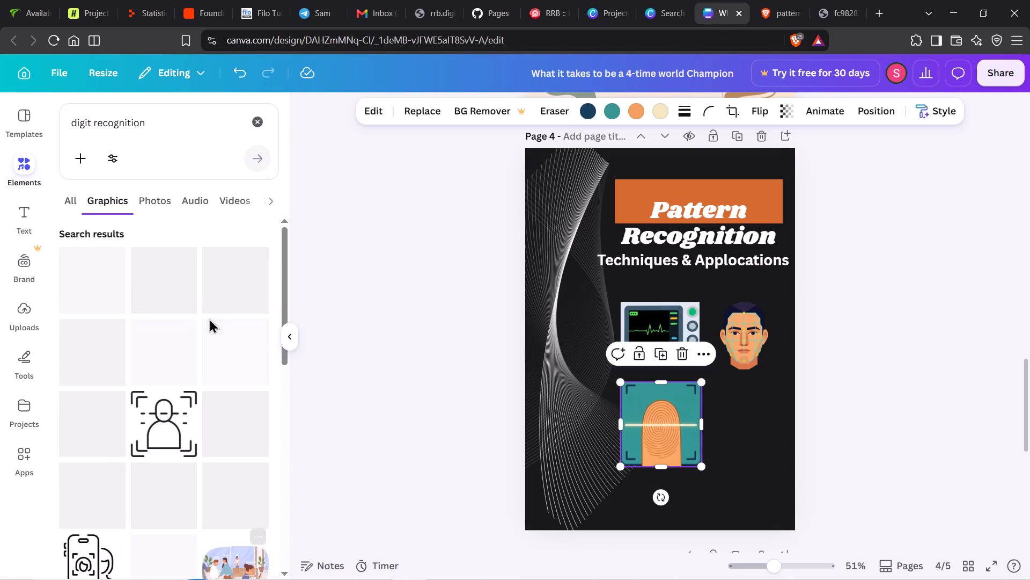
left_click(261, 127)
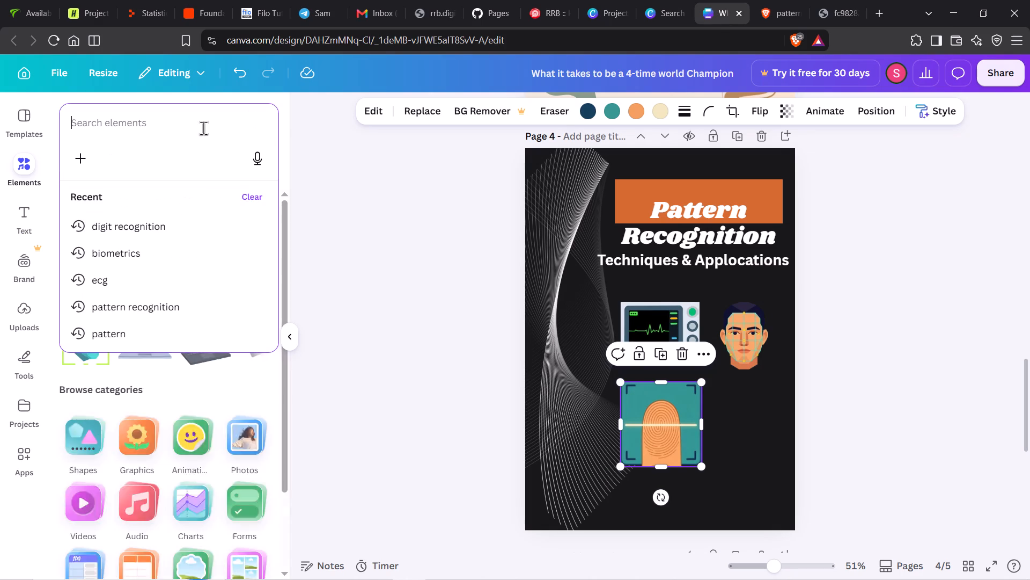
type("cyber security")
key("Return")
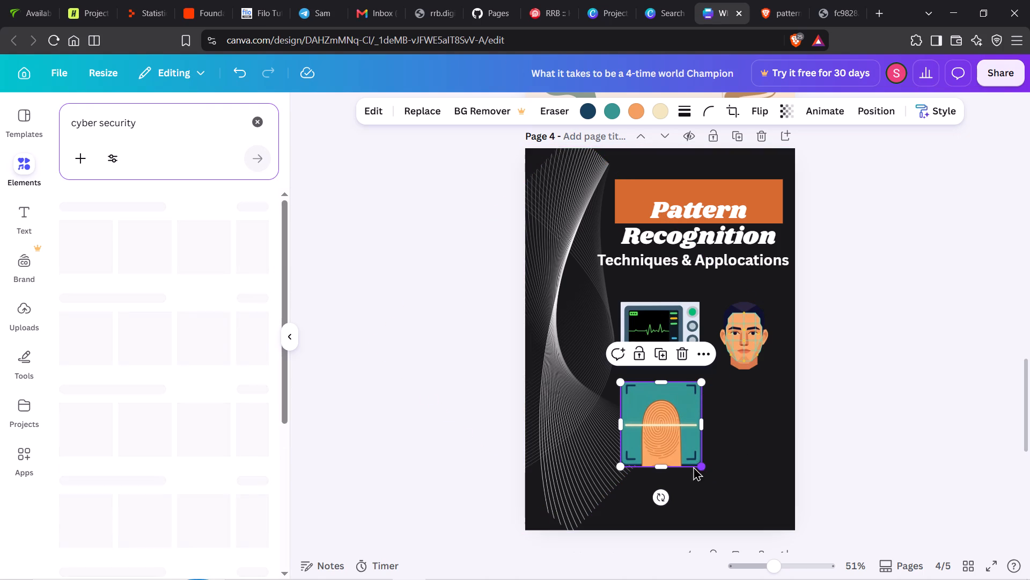
Shrink page 4's fingerprint graphic to about 5.3 wide by 5.7 high and move it slightly up, left-aligned with the ECG monitor.
left_click_drag(704, 467, 703, 465)
left_click_drag(703, 465, 694, 455)
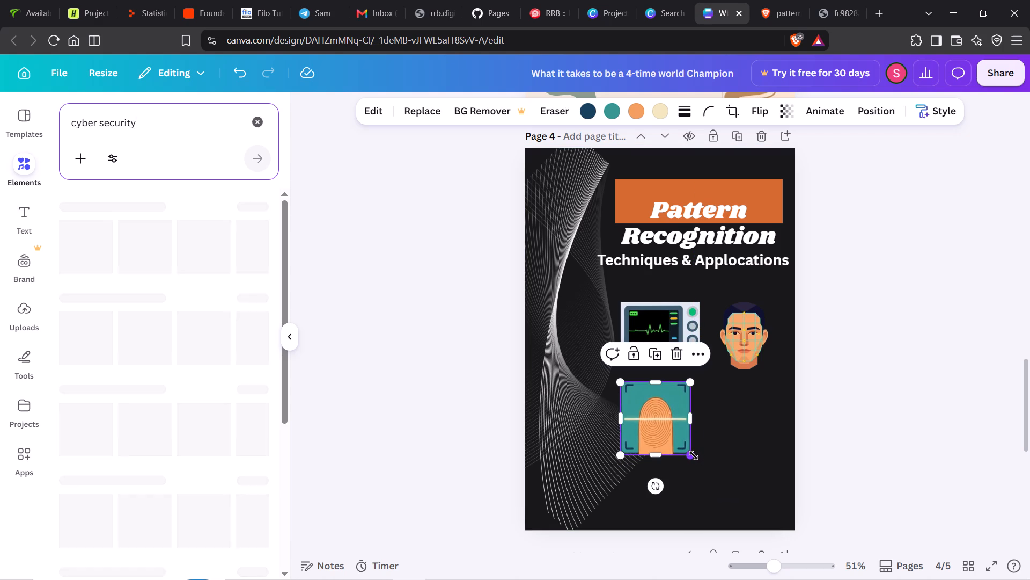
left_click_drag(652, 426, 654, 421)
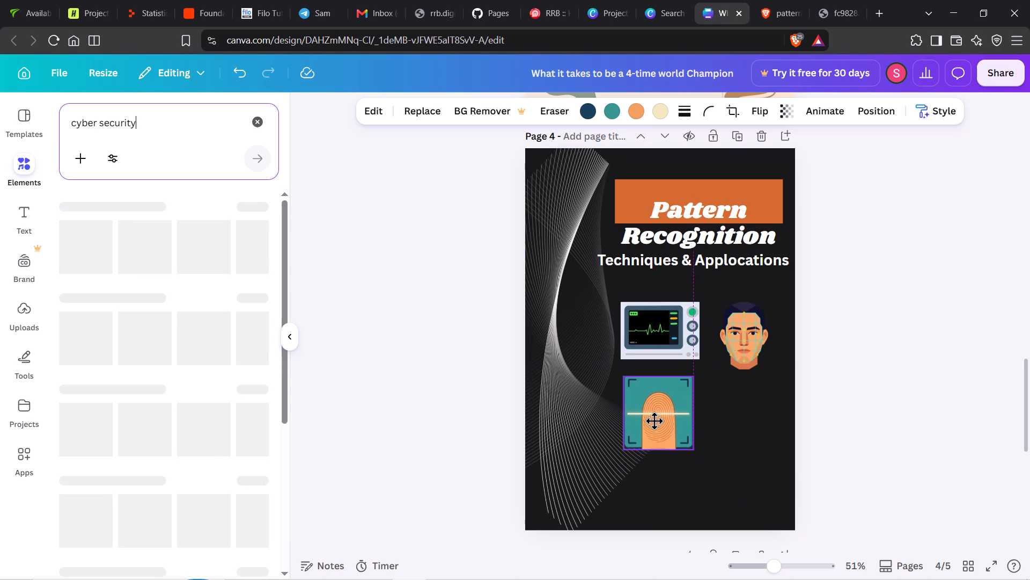
left_click_drag(654, 421, 652, 421)
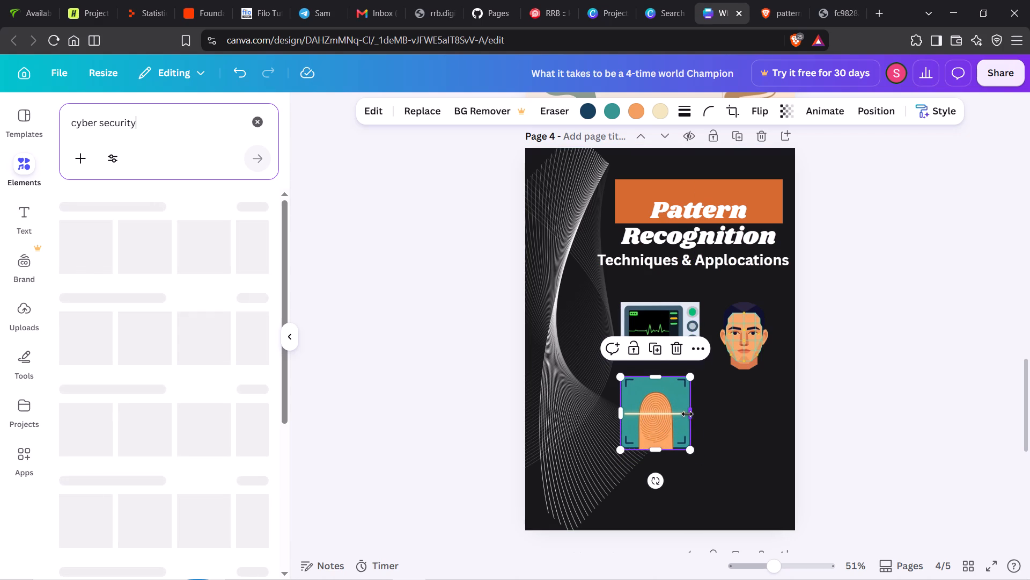
left_click(688, 414)
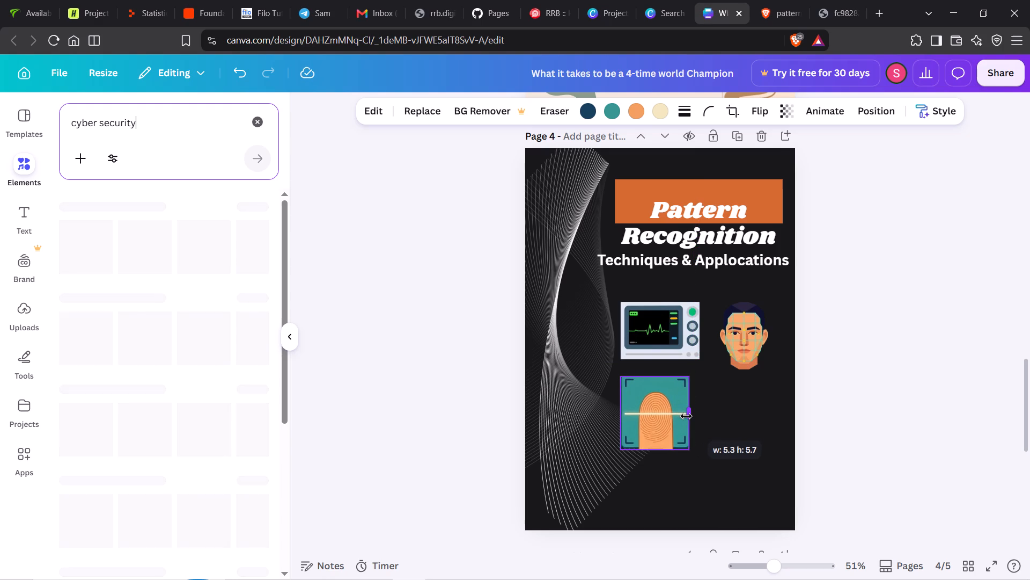
Crop the ECG monitor's right side to about 5.3 wide, matching the fingerprint, and lower it slightly to centre level with the face.
left_click(688, 325)
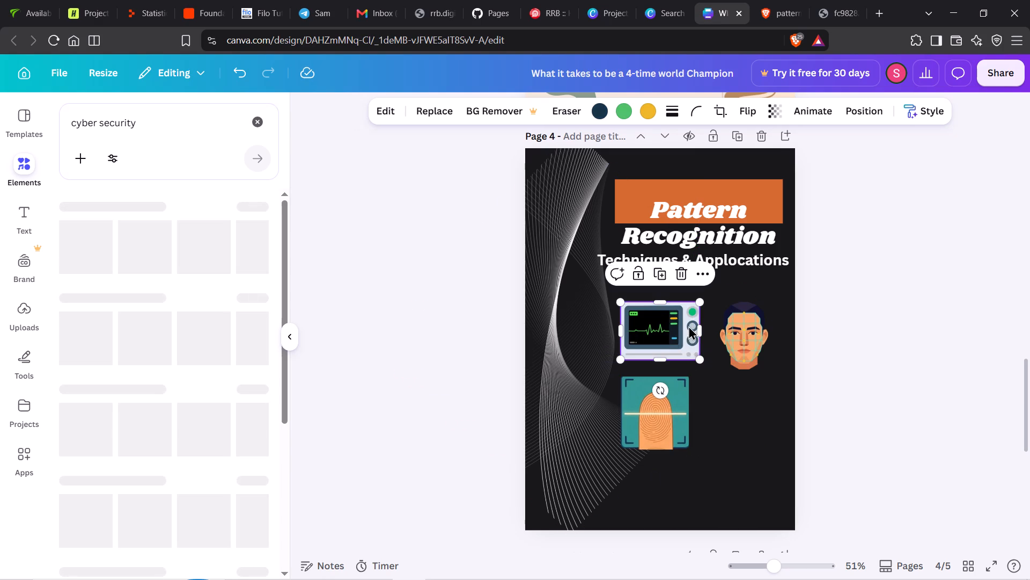
left_click_drag(697, 327, 694, 327)
left_click_drag(694, 327, 686, 327)
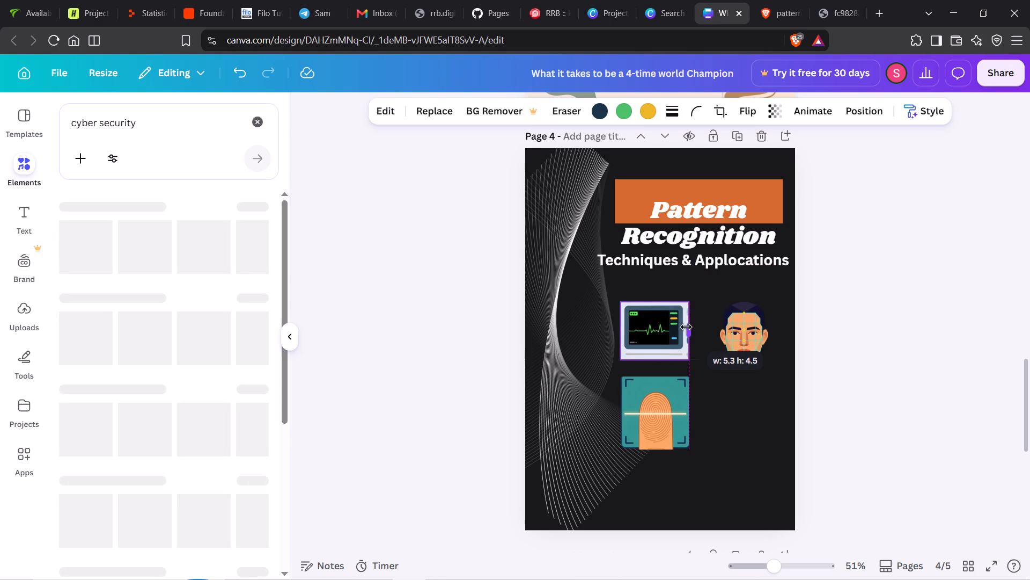
left_click_drag(686, 327, 683, 327)
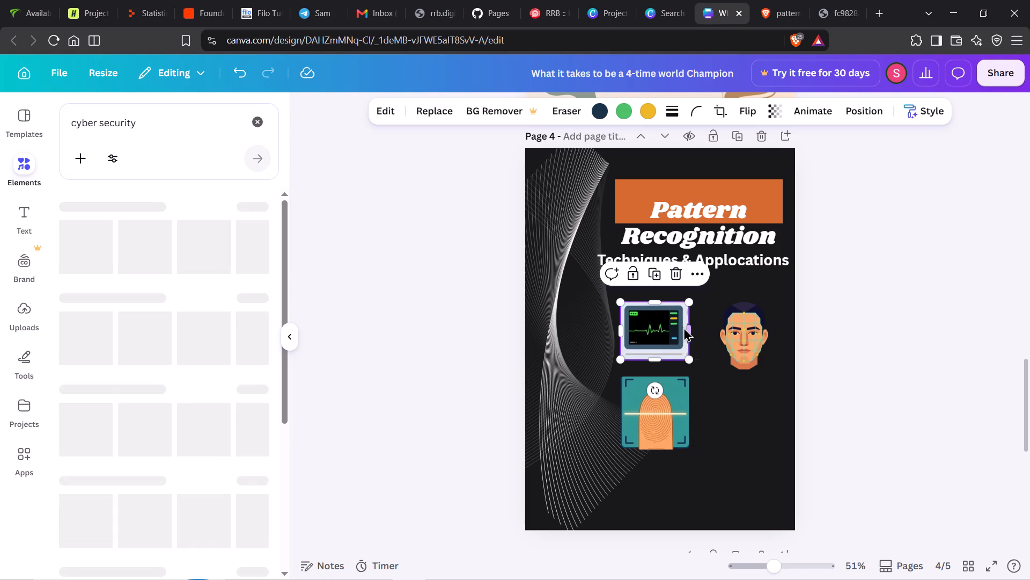
left_click(666, 342)
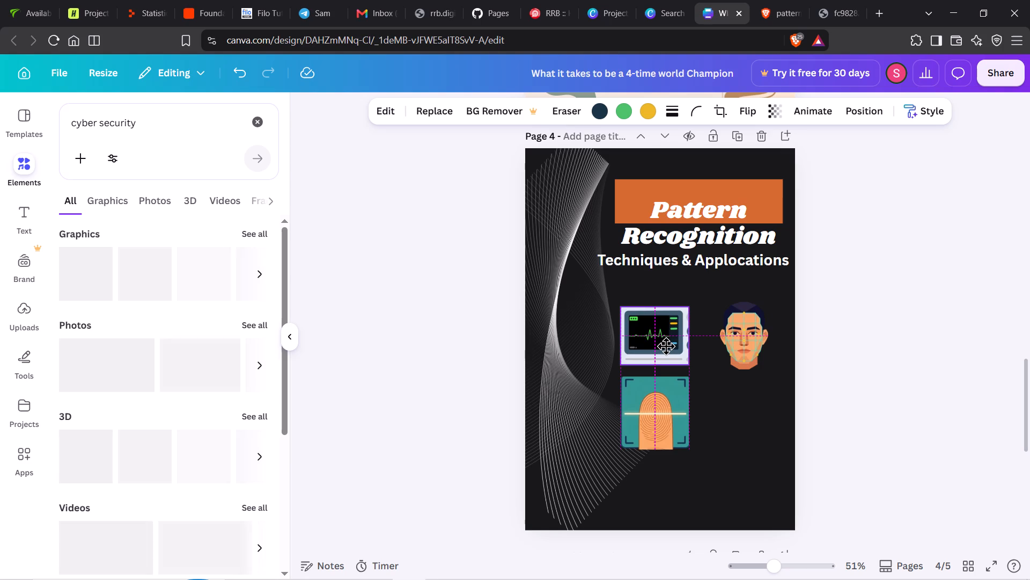
left_click(746, 409)
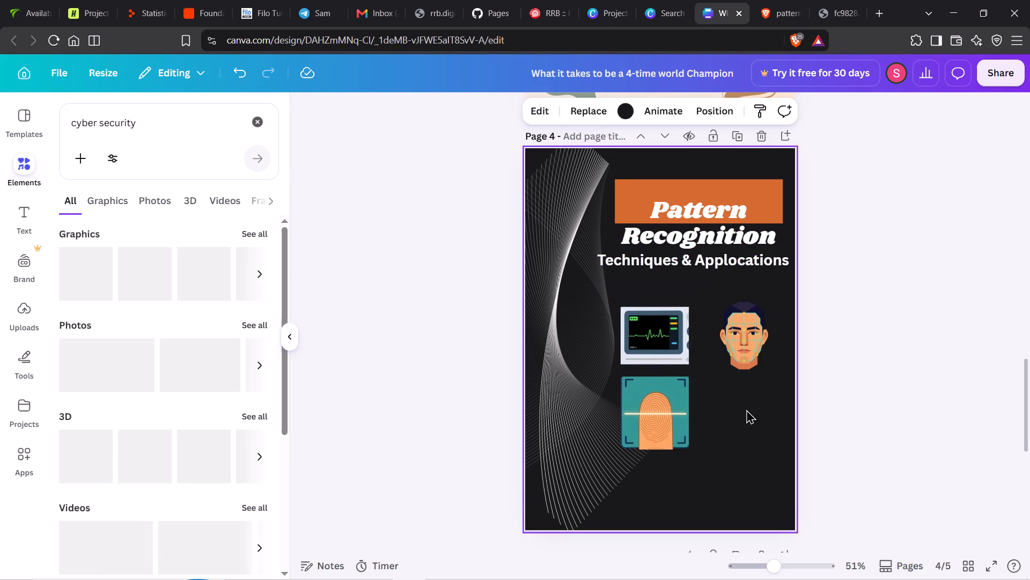
Show all the graphics results for "cyber security".
left_click(649, 425)
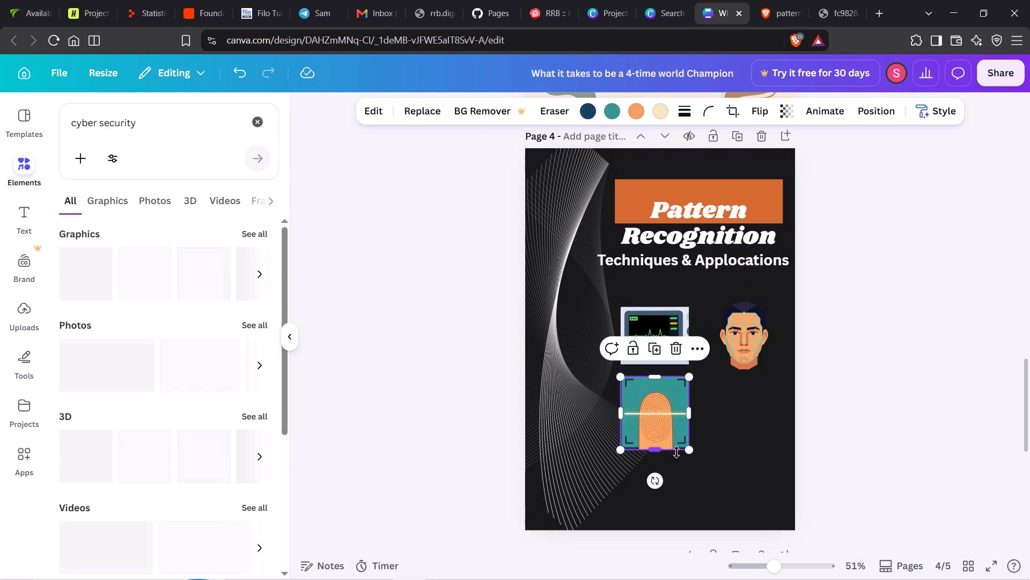
left_click(256, 226)
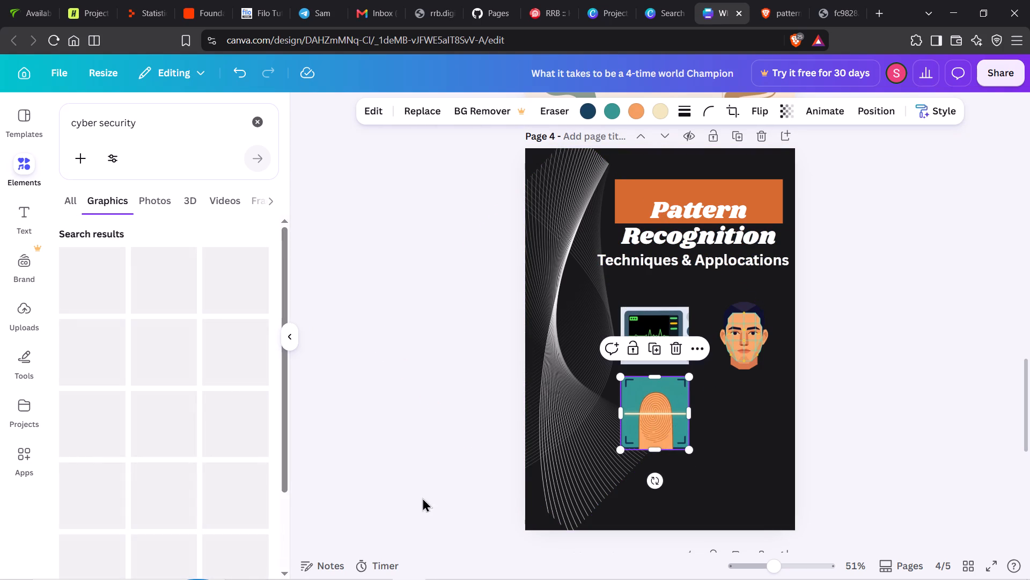
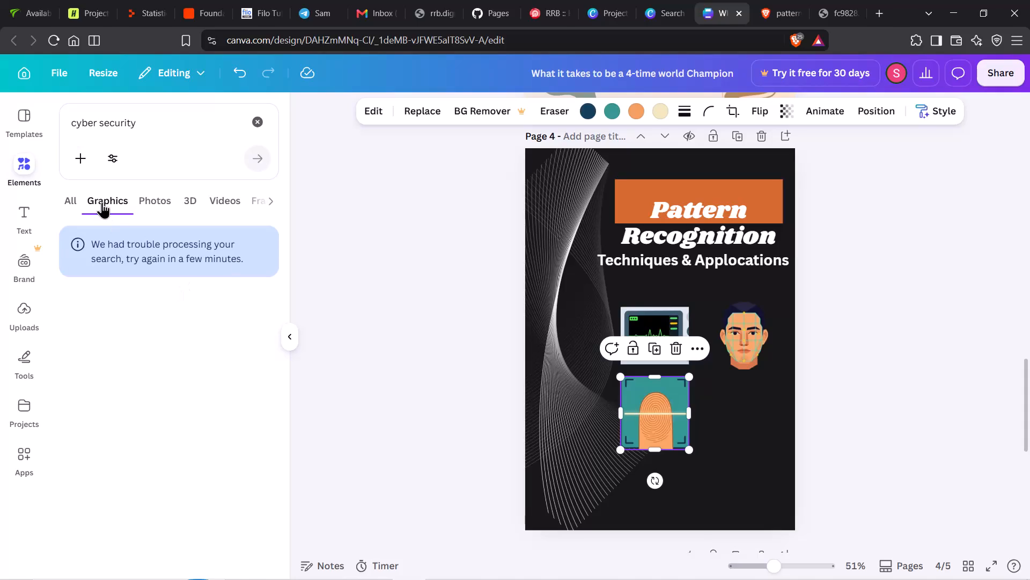
Return to all result types and clear the "cyber security" elements search.
left_click(71, 205)
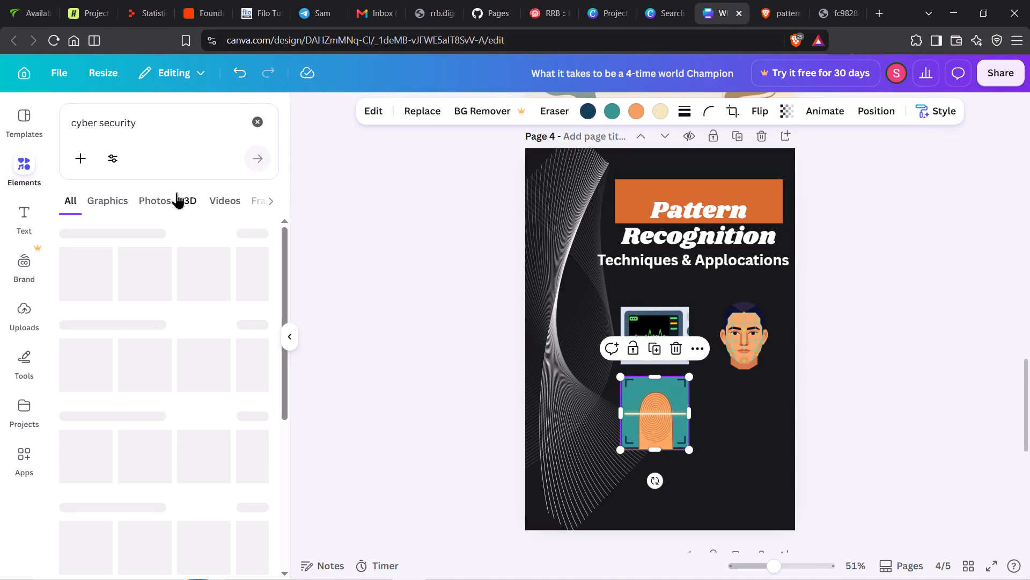
left_click(256, 124)
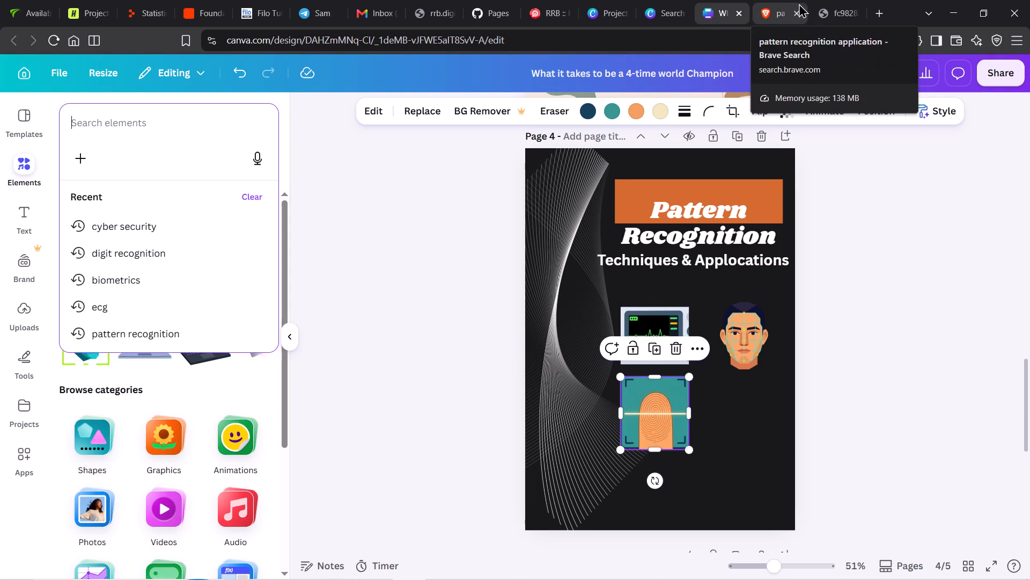
Switch to the Brave image search for "pattern recognition application" and examine the remaining images for cover graphic ideas.
left_click(784, 5)
scroll(607, 274, "down", 3)
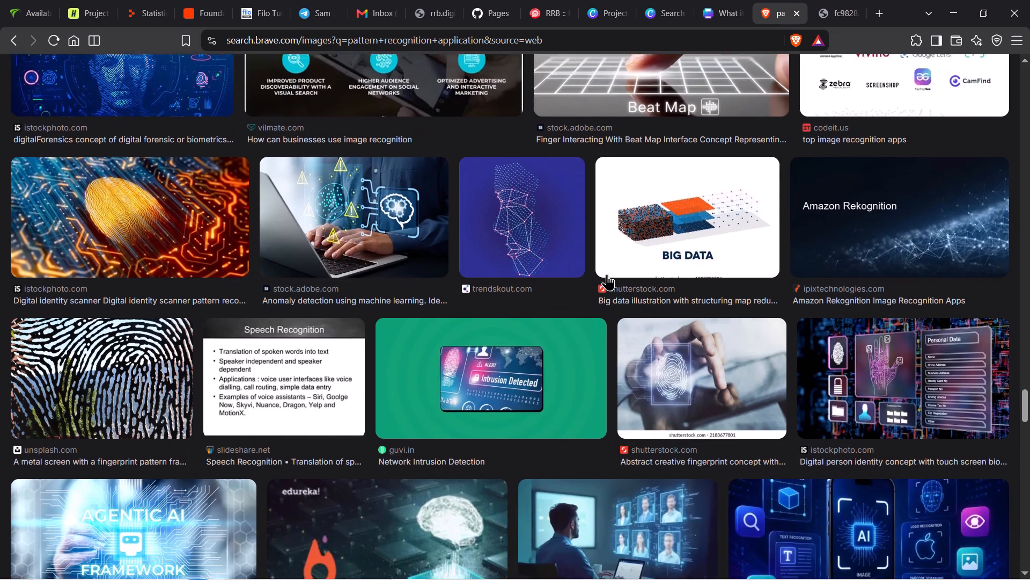
scroll(607, 274, "down", 10)
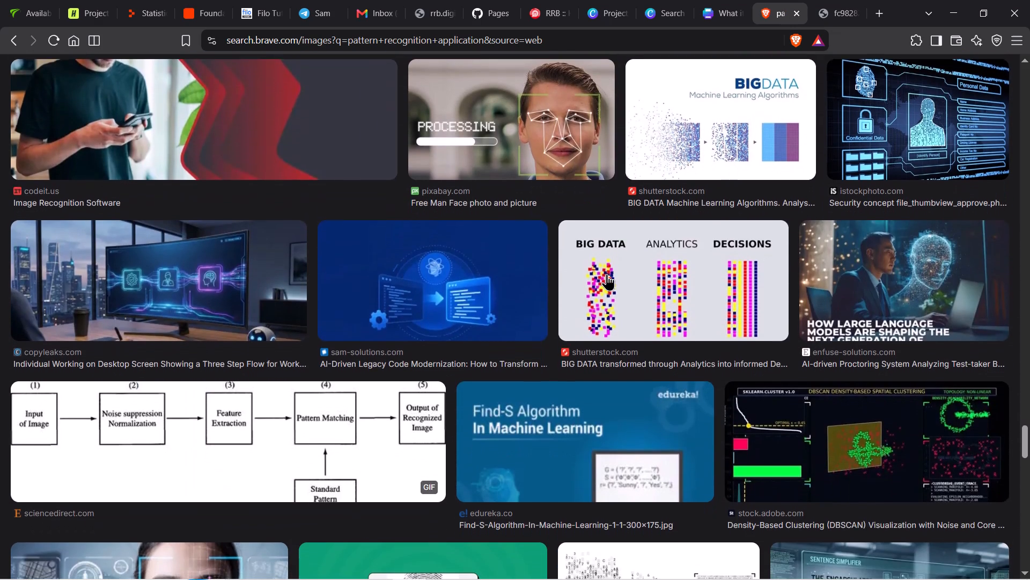
scroll(607, 274, "down", 10)
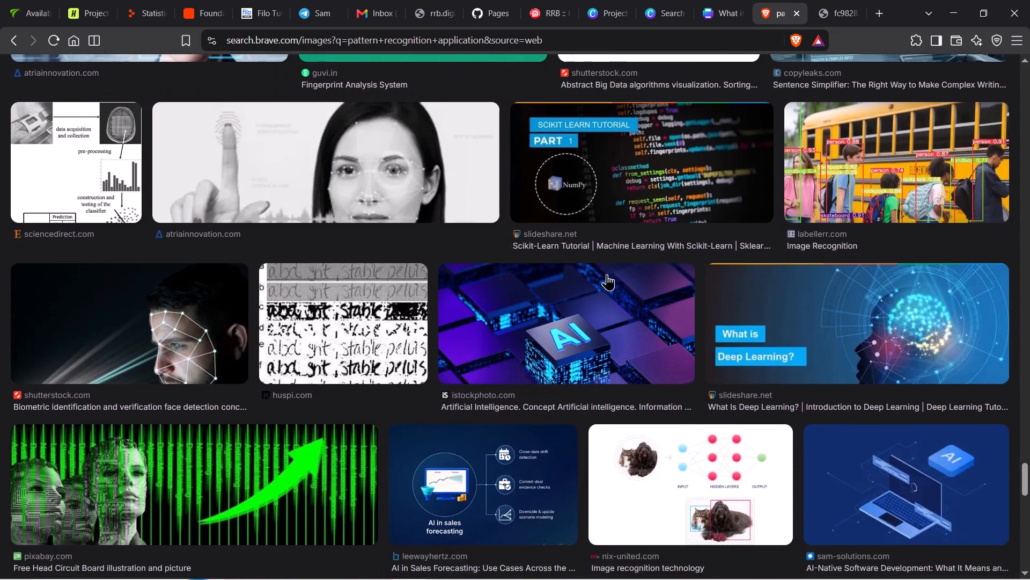
scroll(607, 274, "down", 7)
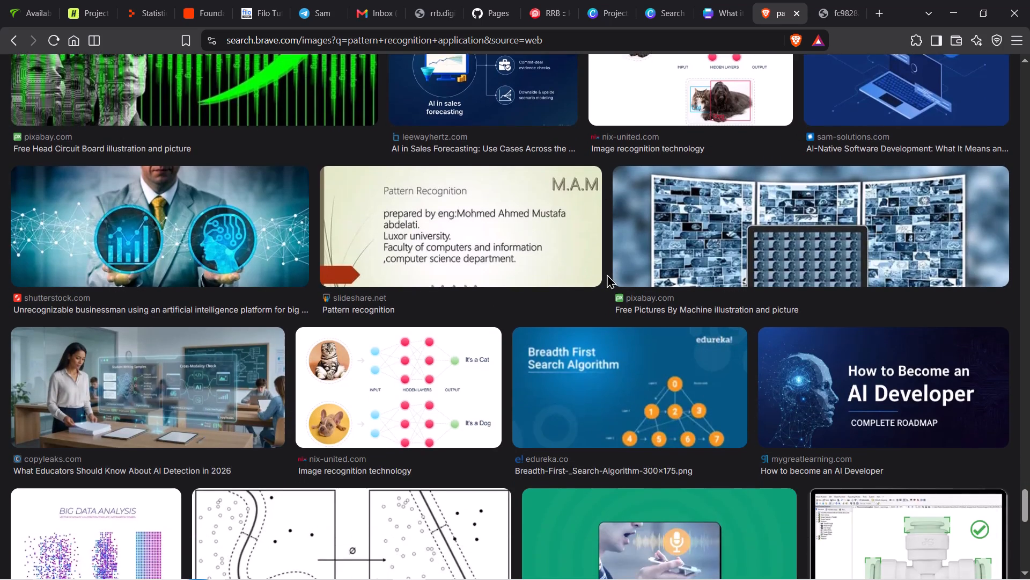
scroll(607, 274, "down", 7)
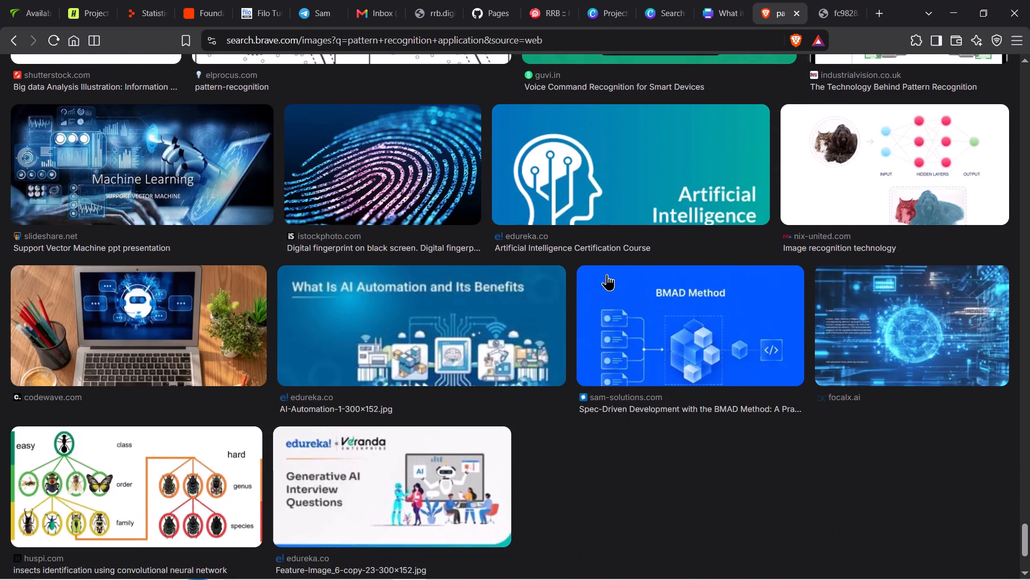
scroll(607, 274, "down", 3)
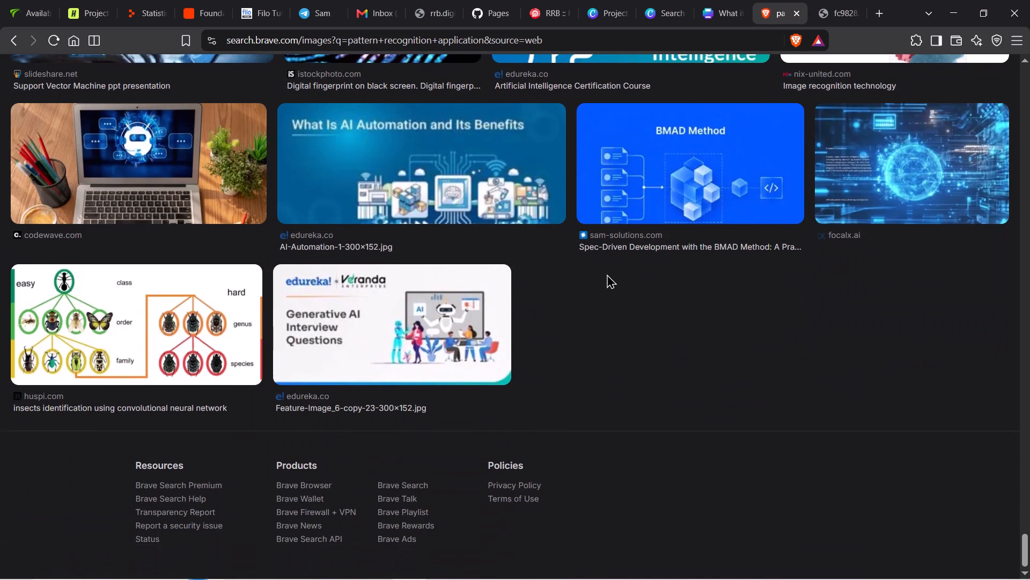
scroll(607, 274, "down", 4)
scroll(607, 274, "up", 16)
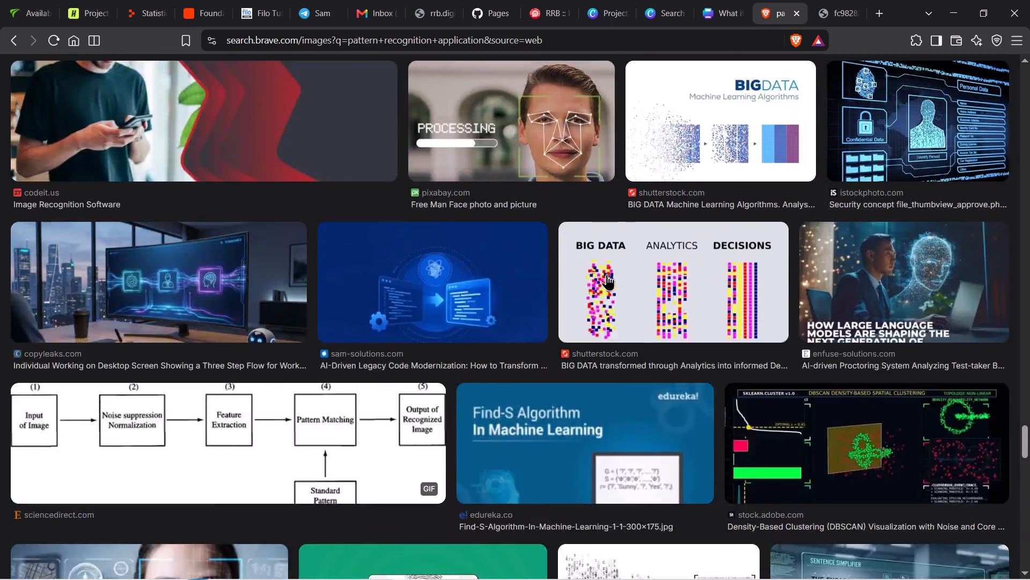
scroll(607, 274, "up", 10)
scroll(549, 154, "up", 16)
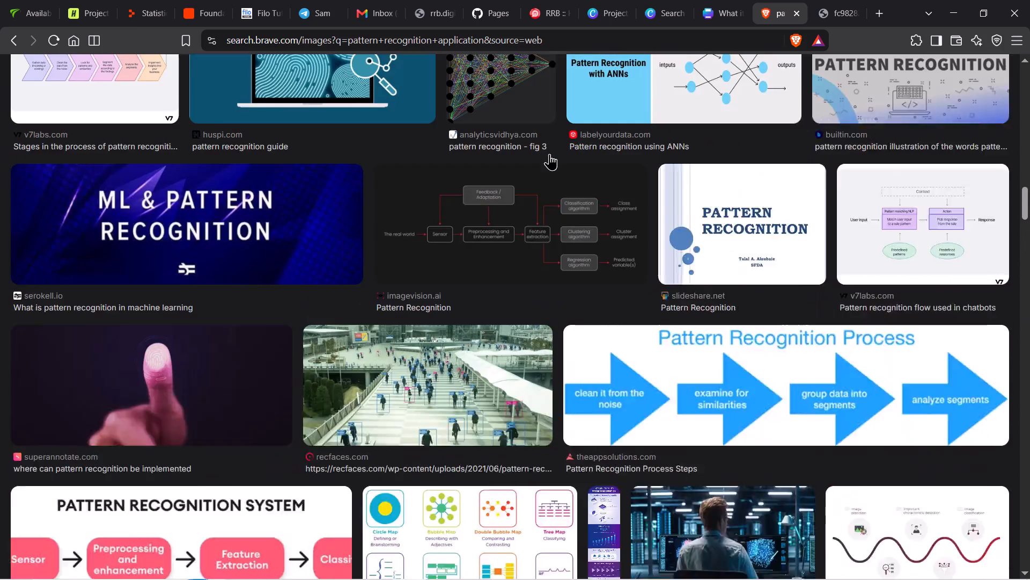
scroll(549, 154, "up", 16)
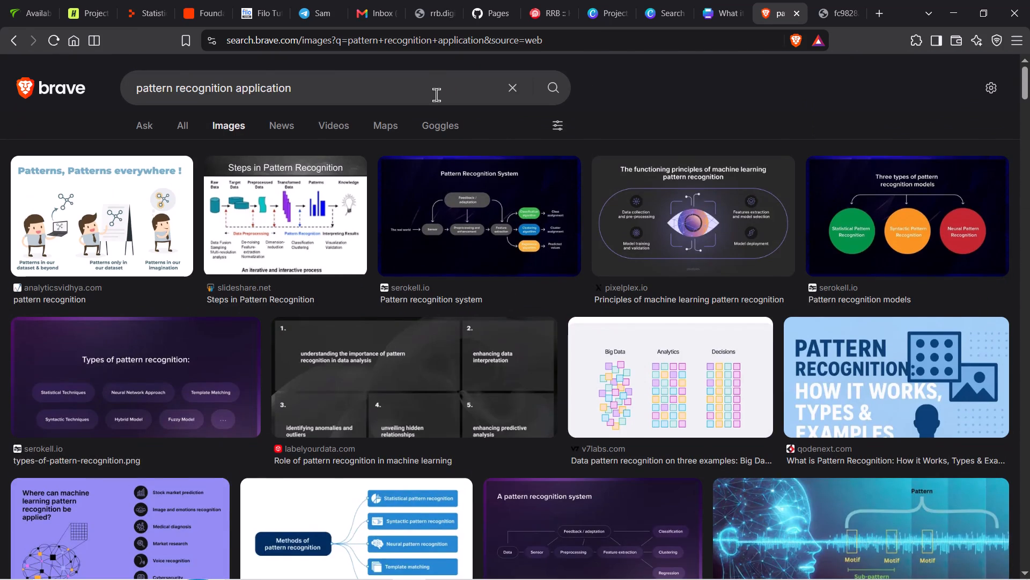
Change the image search query to "pattern recognition techniques grapics" and run it.
left_click(432, 92)
key("space")
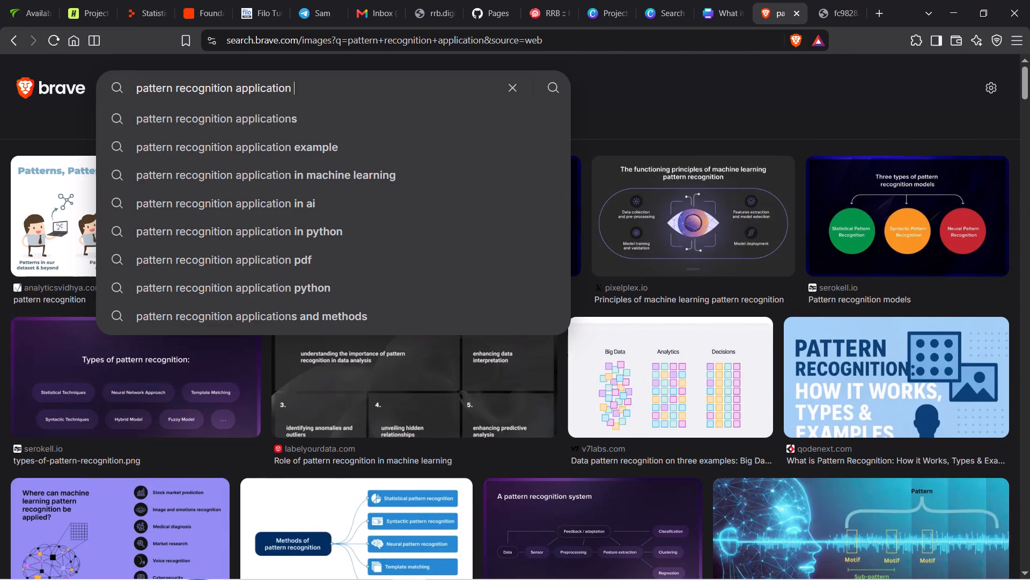
key("BackSpace")
key("BackSpace")
key("BackSpace")
key("BackSpace")
key("BackSpace")
key("BackSpace")
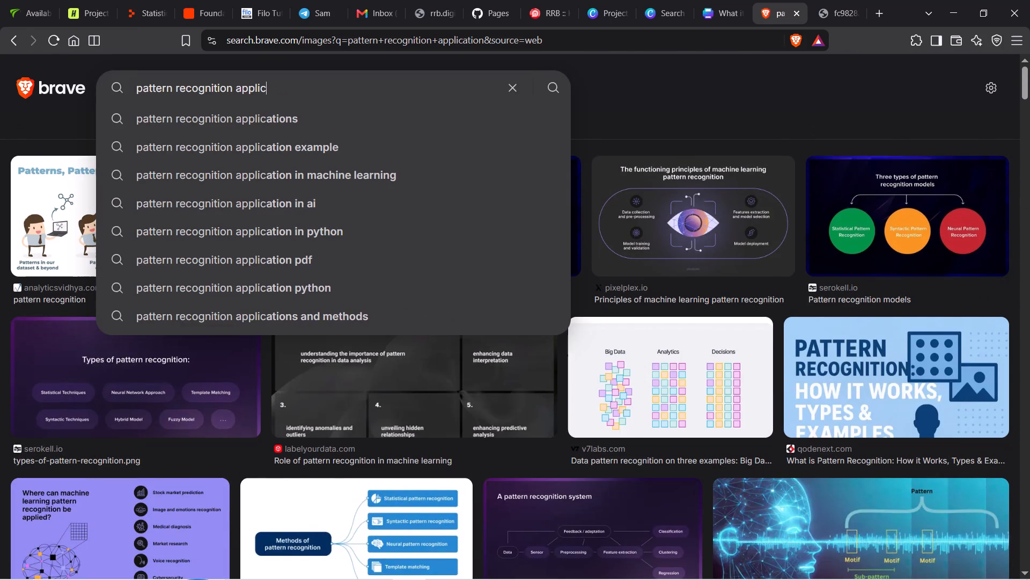
key("BackSpace")
key("BackSpace")
key("BackSpace")
key("BackSpace")
key("BackSpace")
key("BackSpace")
type("techniques")
key("space")
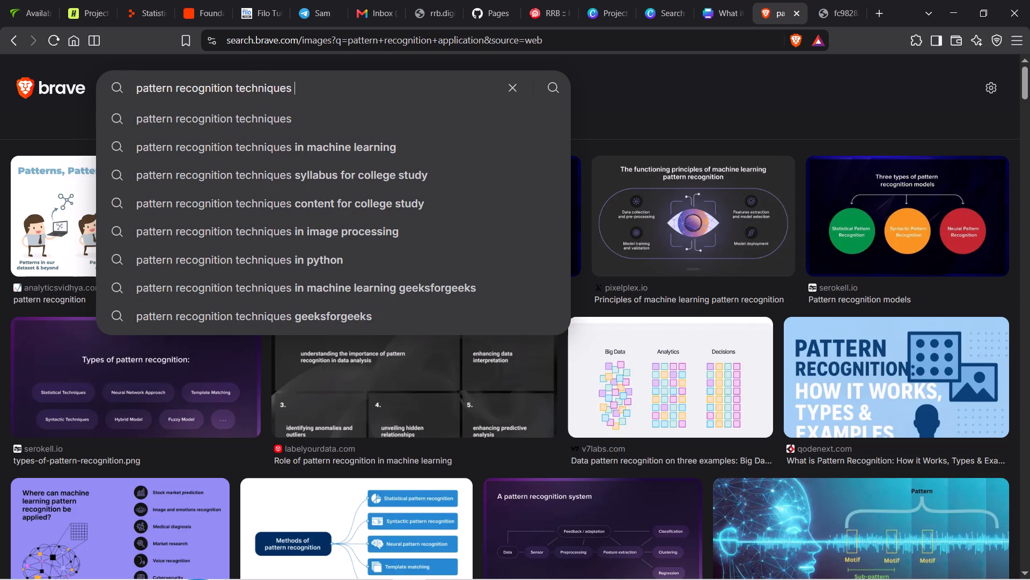
type("grap")
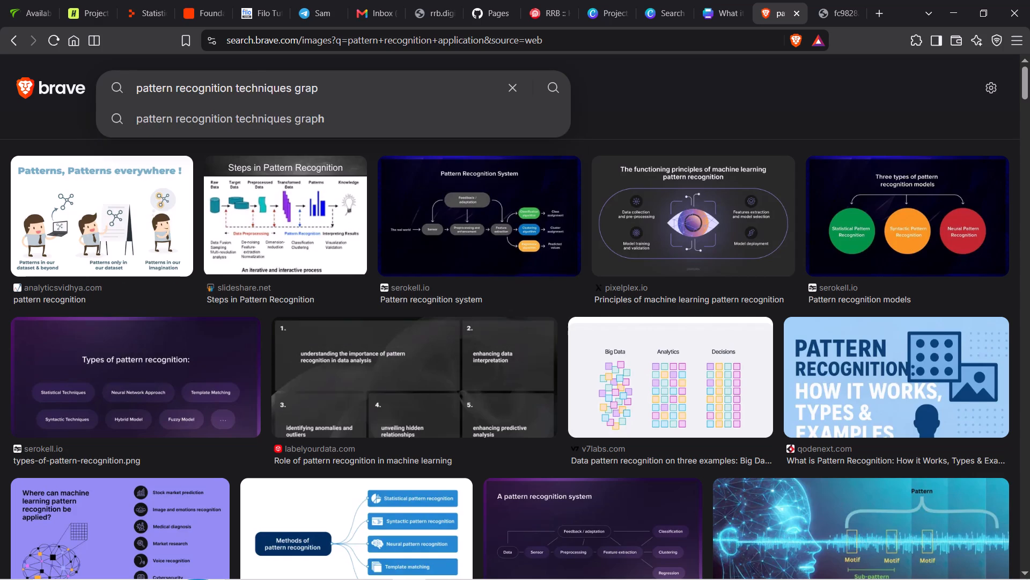
type("ics")
key("Return")
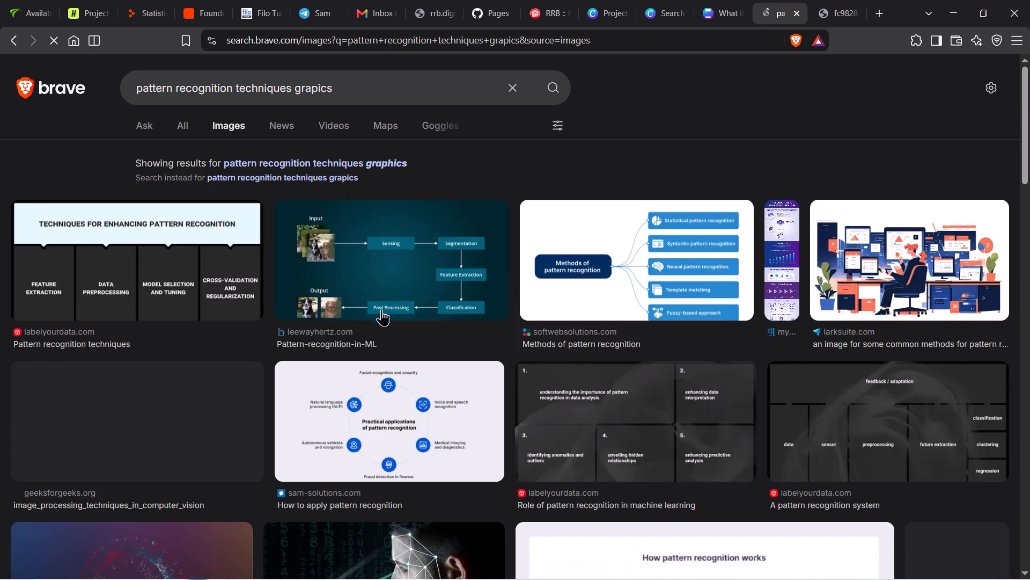
Examine the image results on pattern recognition techniques for graphic ideas to use on the cover.
scroll(423, 325, "down", 7)
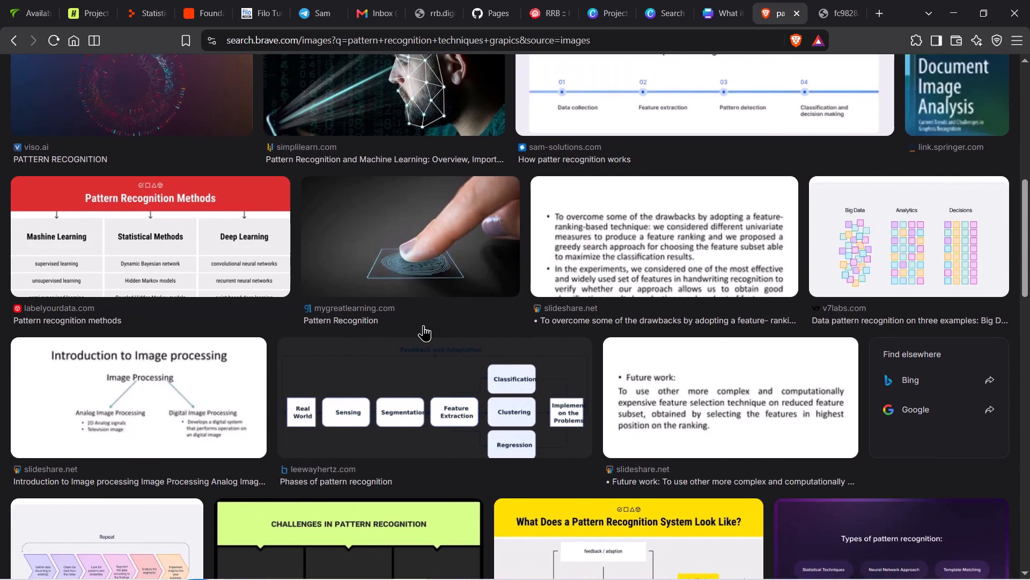
scroll(423, 325, "down", 4)
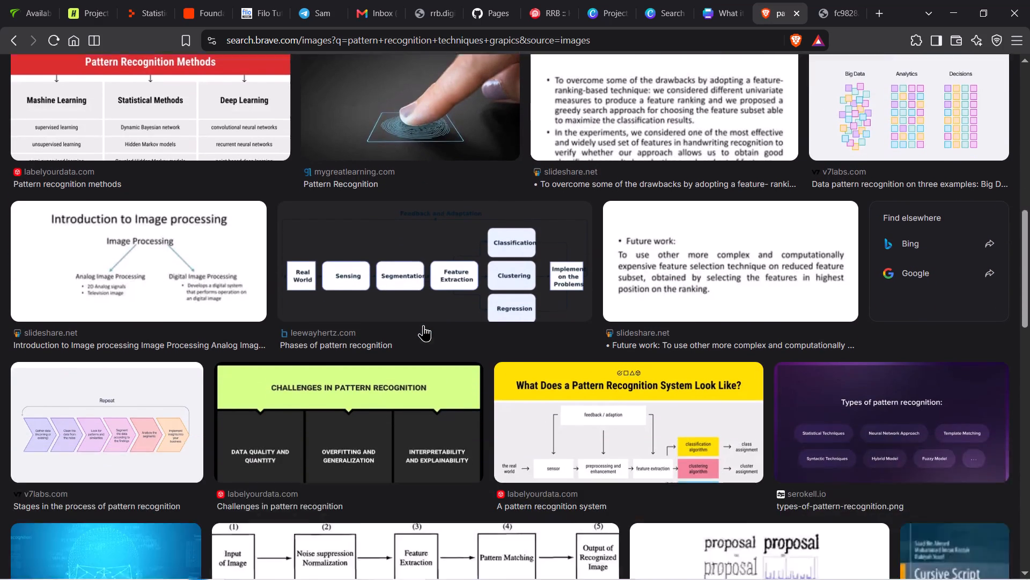
scroll(423, 325, "down", 8)
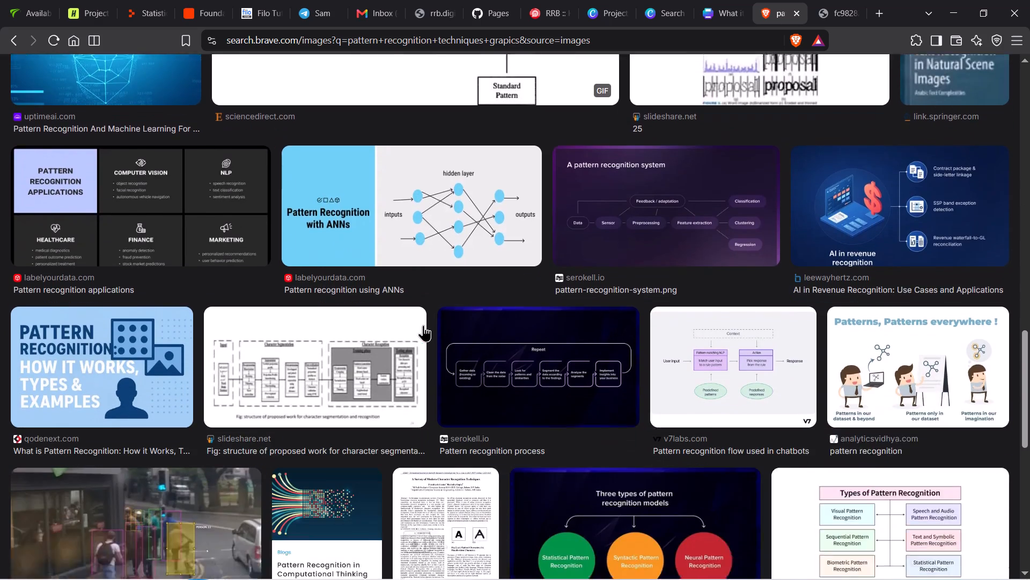
scroll(423, 325, "down", 5)
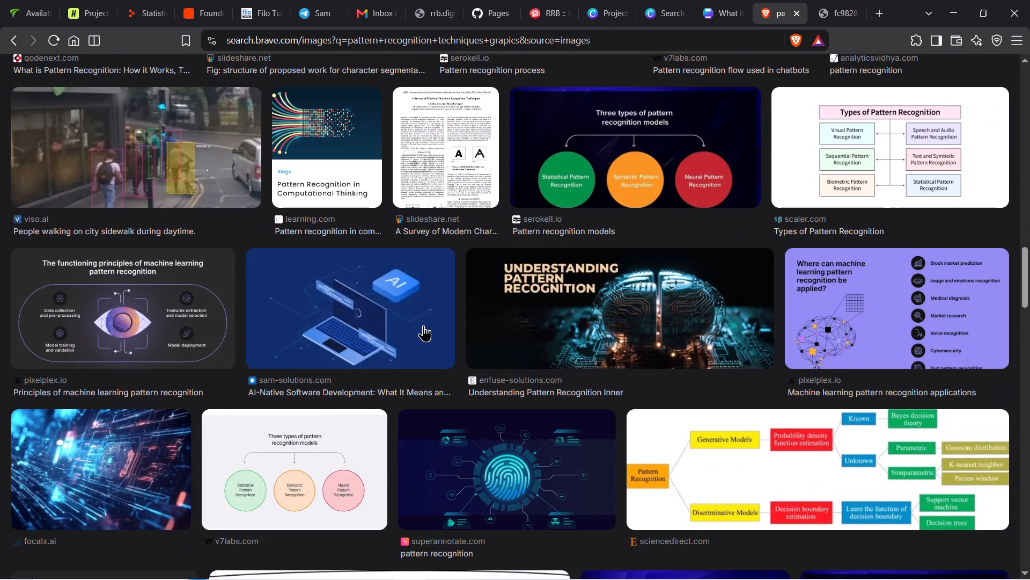
scroll(423, 325, "down", 4)
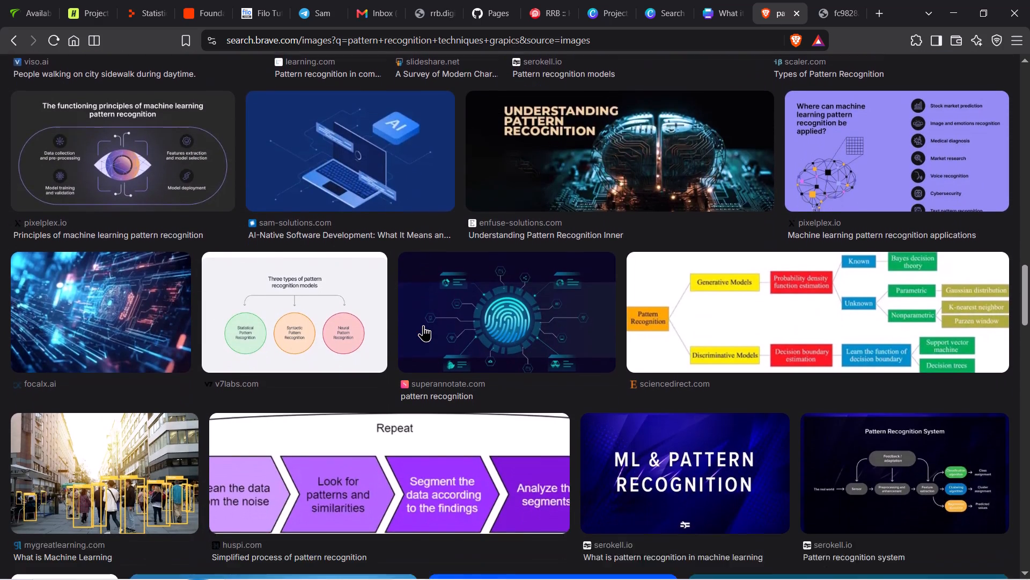
scroll(423, 325, "down", 1)
scroll(423, 325, "up", 6)
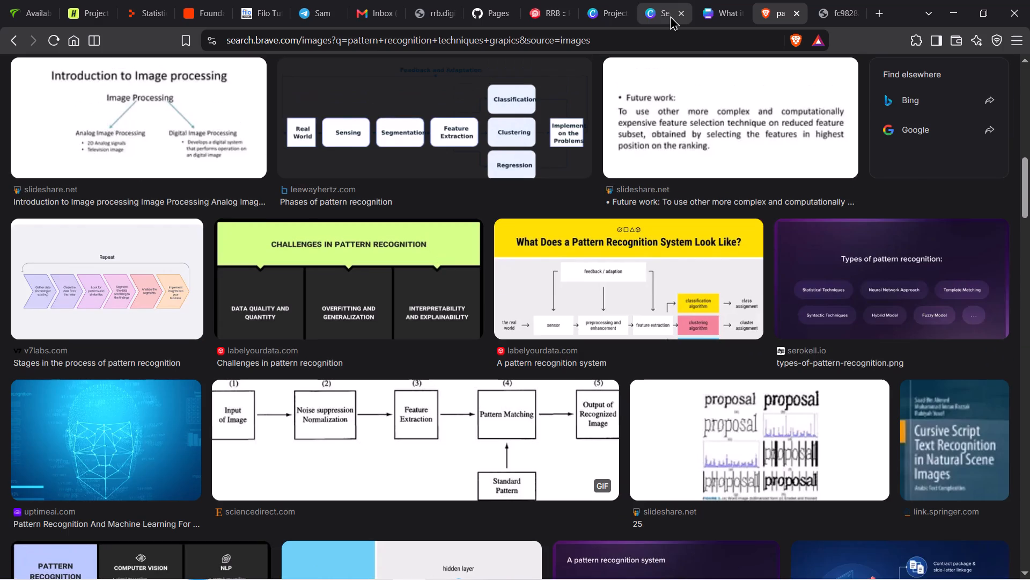
Switch back to the "What it takes to be a 4-time world Champion" design and search the elements for "pattern recognition".
left_click(709, 3)
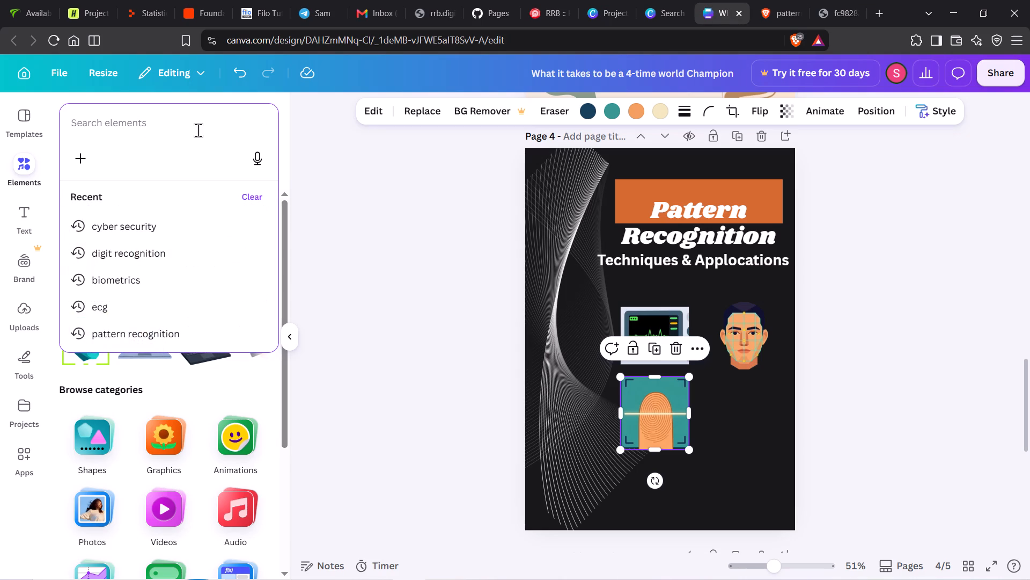
left_click(148, 336)
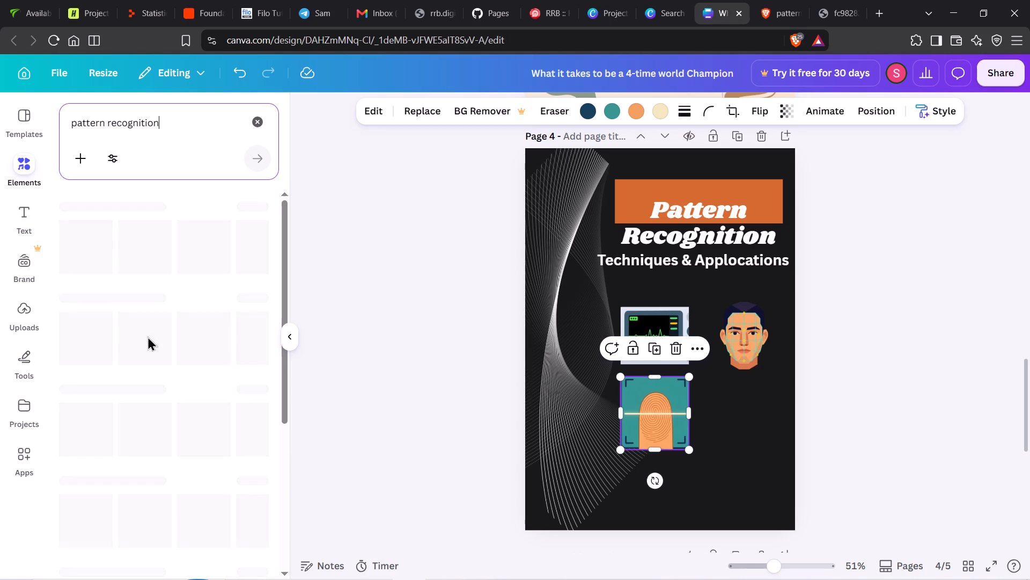
left_click(107, 161)
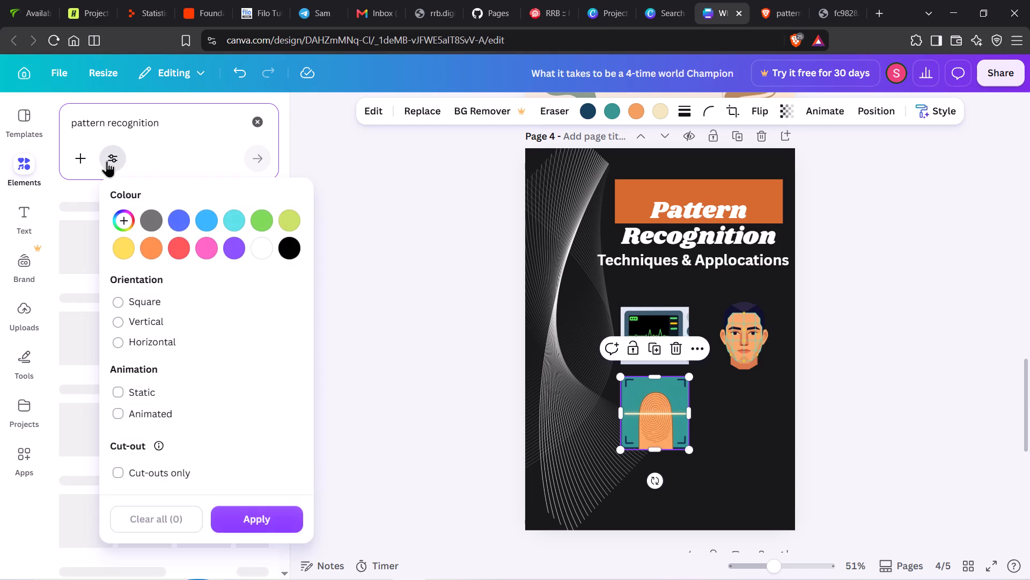
left_click(107, 161)
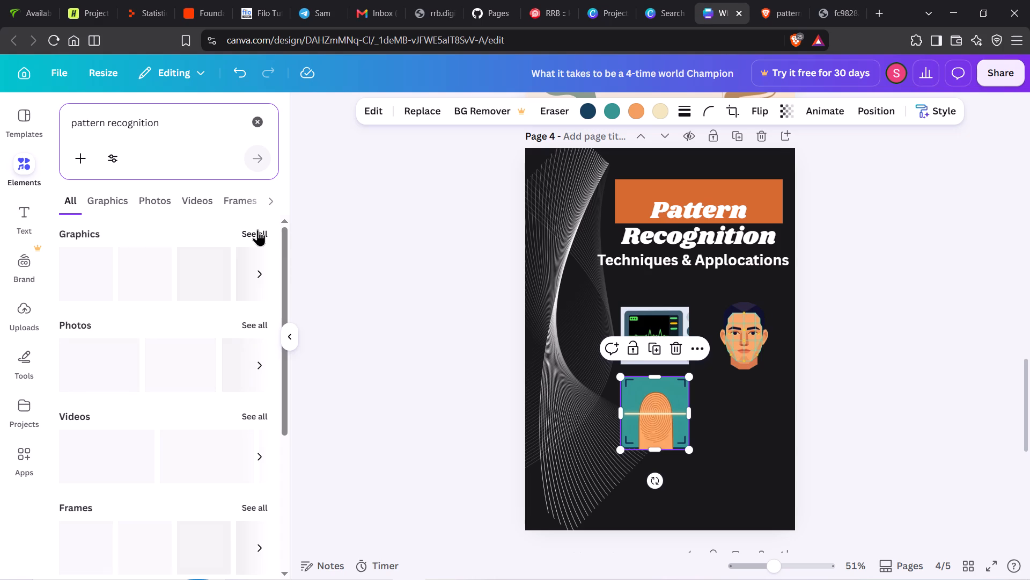
Look back over the Statistics cover on page 3 and the mountain climbing cover on page 2.
scroll(841, 298, "up", 3)
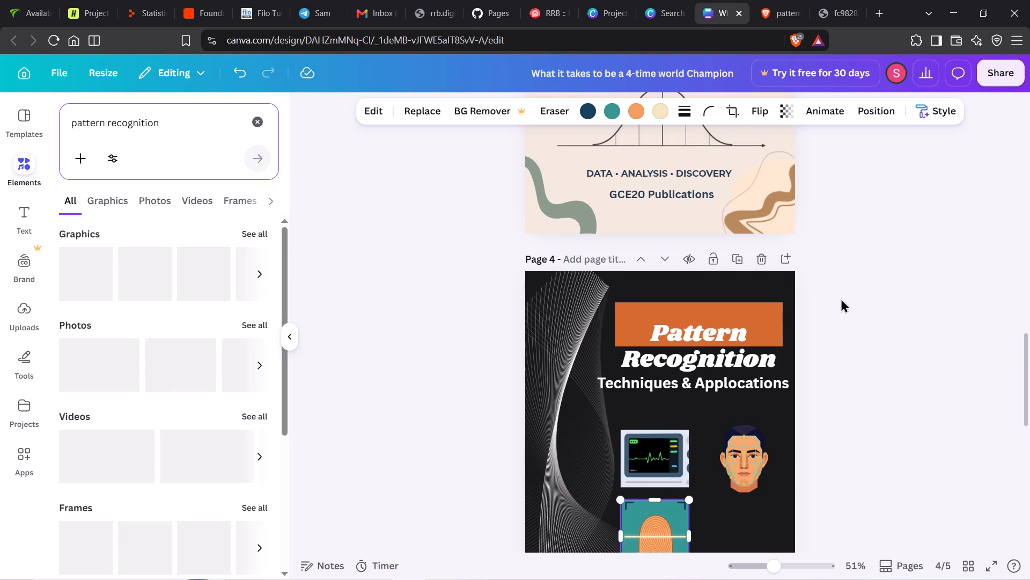
scroll(841, 298, "up", 7)
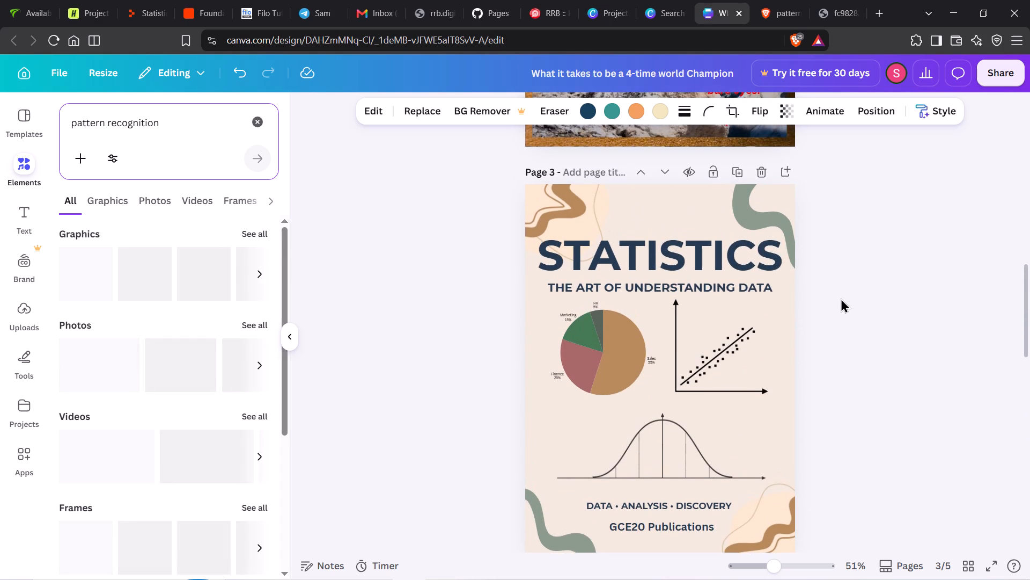
scroll(841, 298, "up", 1)
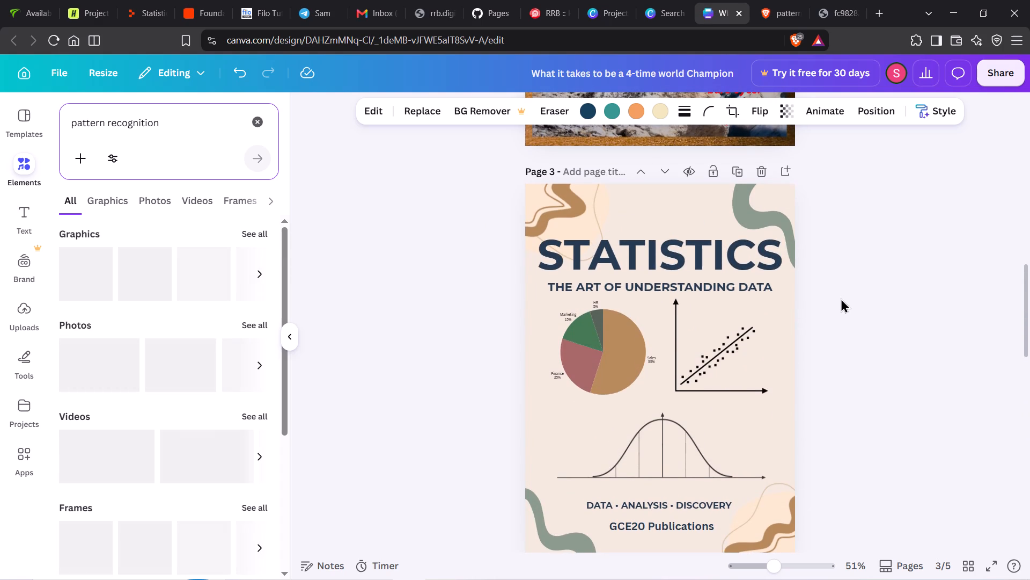
scroll(841, 298, "up", 3)
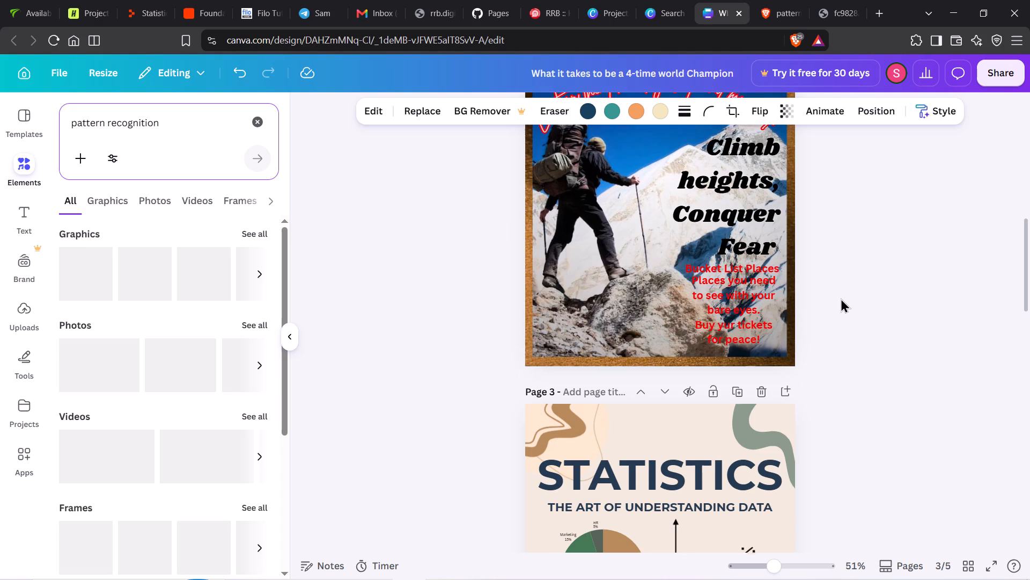
scroll(841, 298, "up", 1)
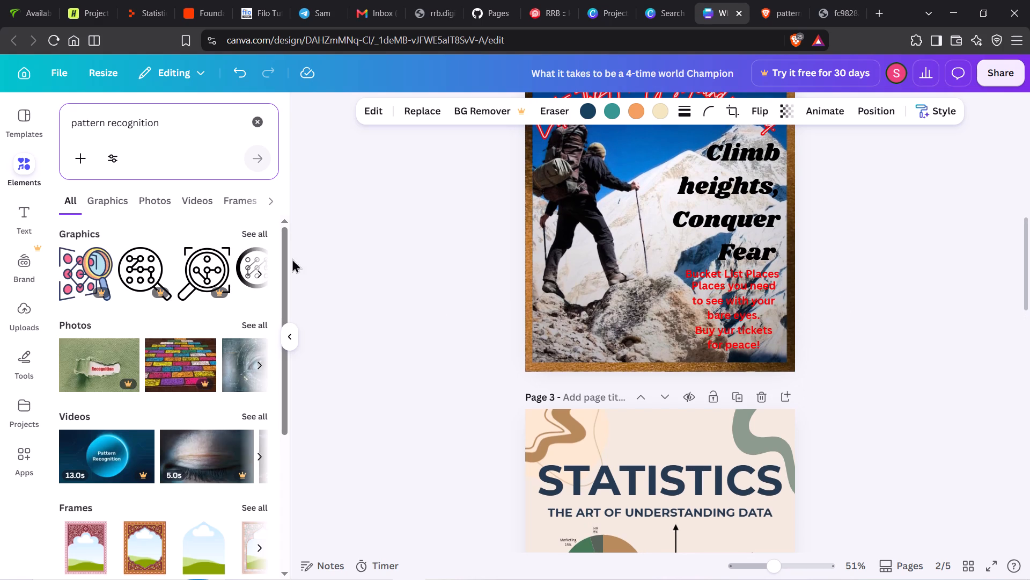
Show all graphics results for the "pattern recognition" elements search and look through the first ones.
left_click(256, 233)
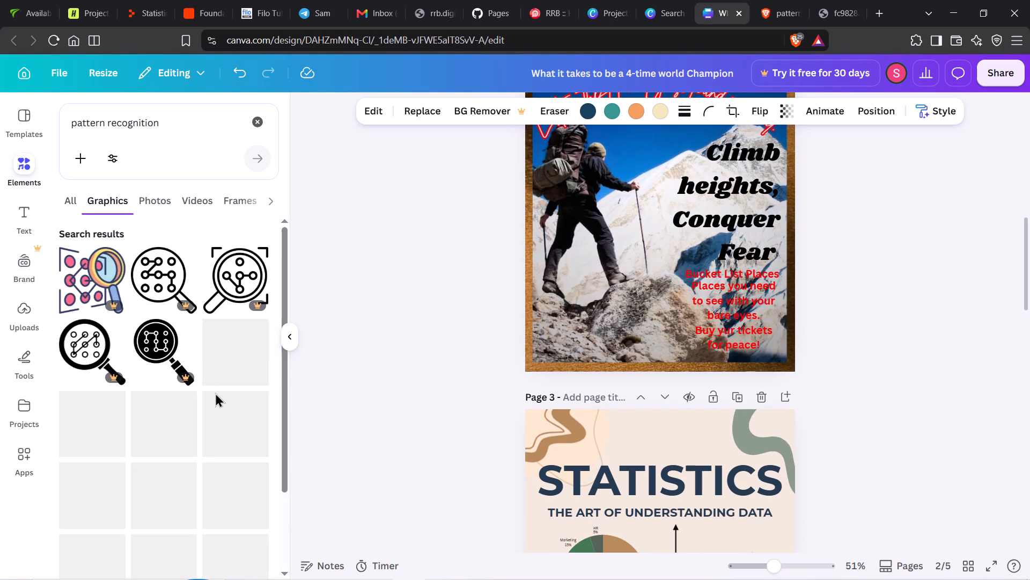
scroll(207, 409, "down", 1)
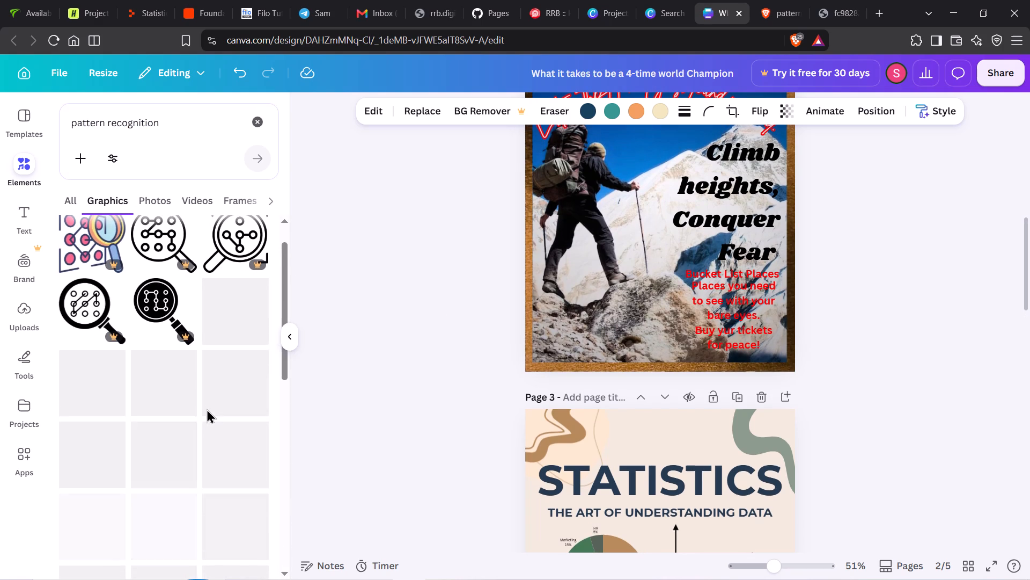
scroll(207, 409, "down", 3)
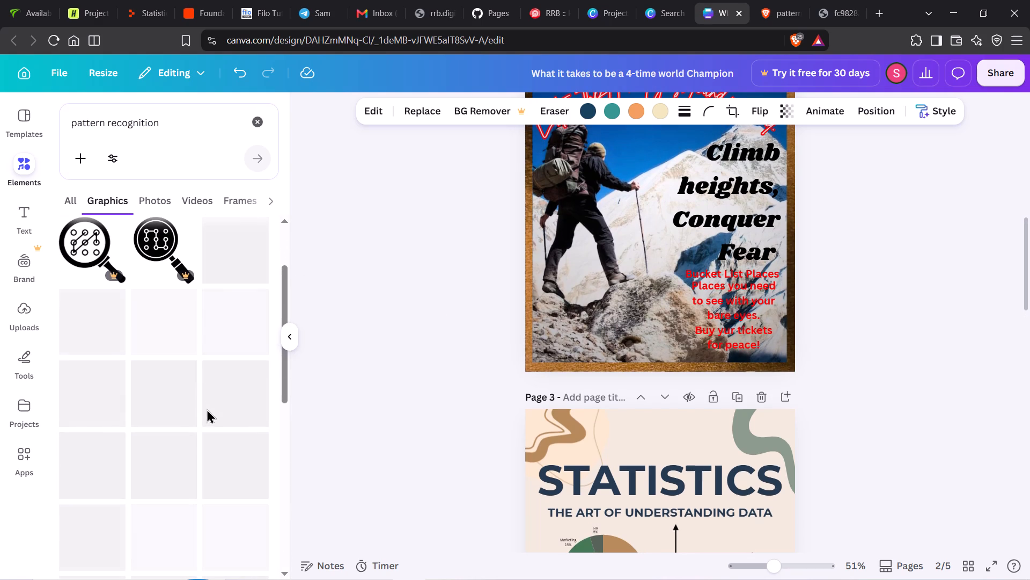
Look over the covers from page 4 back up to the Himalayas cover on page 2, and return to page 4.
scroll(577, 429, "down", 10)
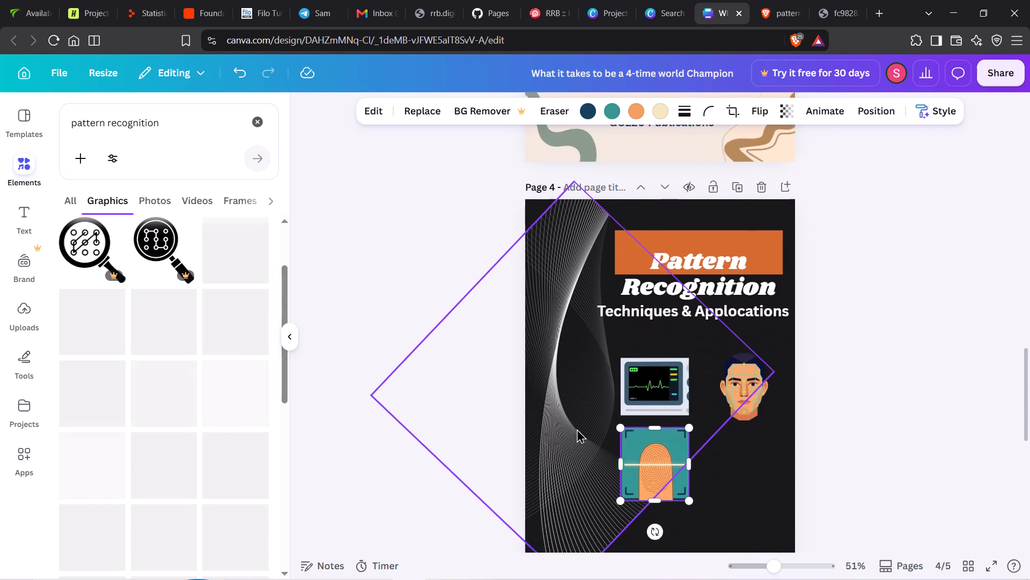
scroll(577, 429, "down", 2)
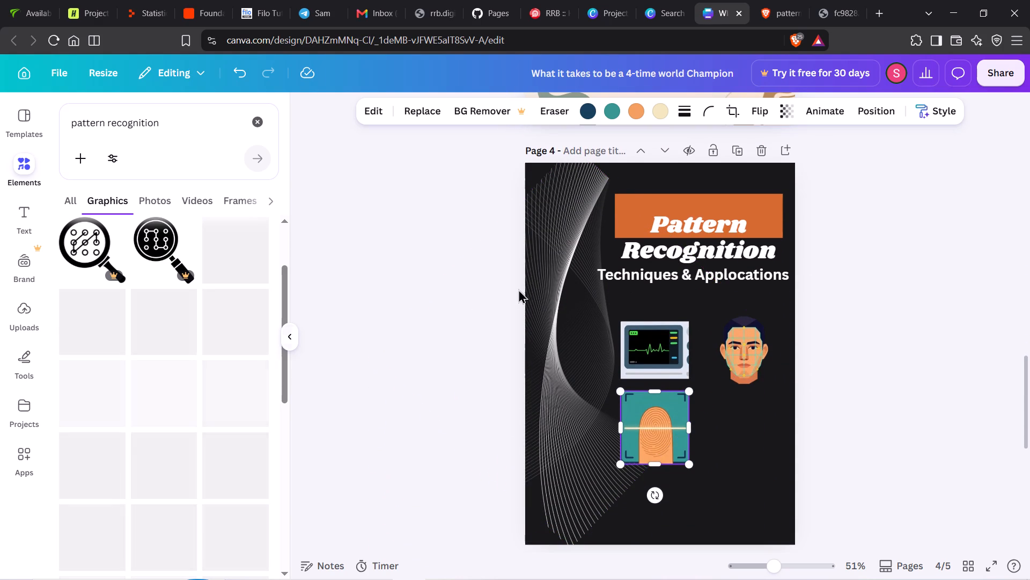
scroll(440, 208, "up", 5)
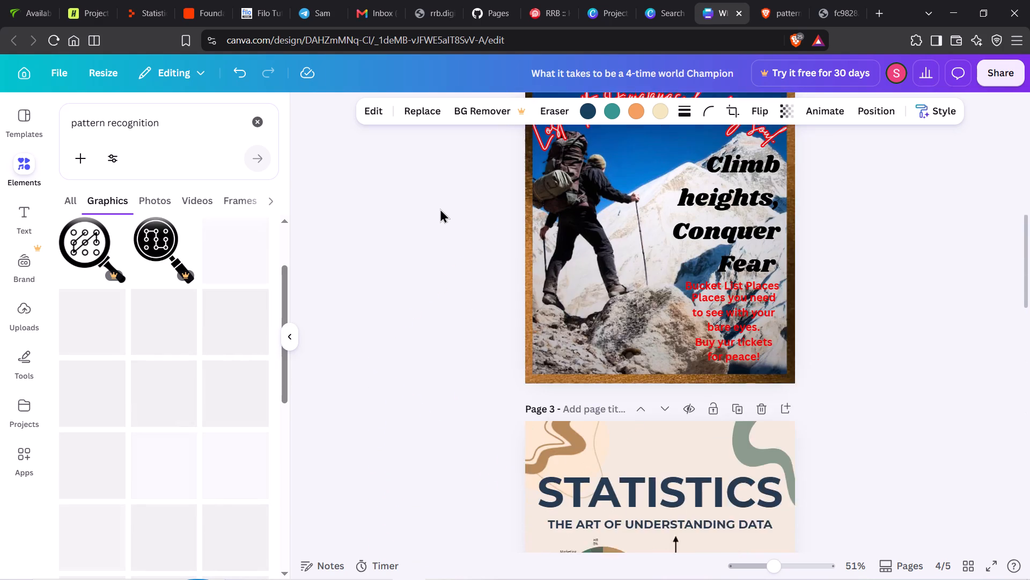
scroll(440, 208, "up", 7)
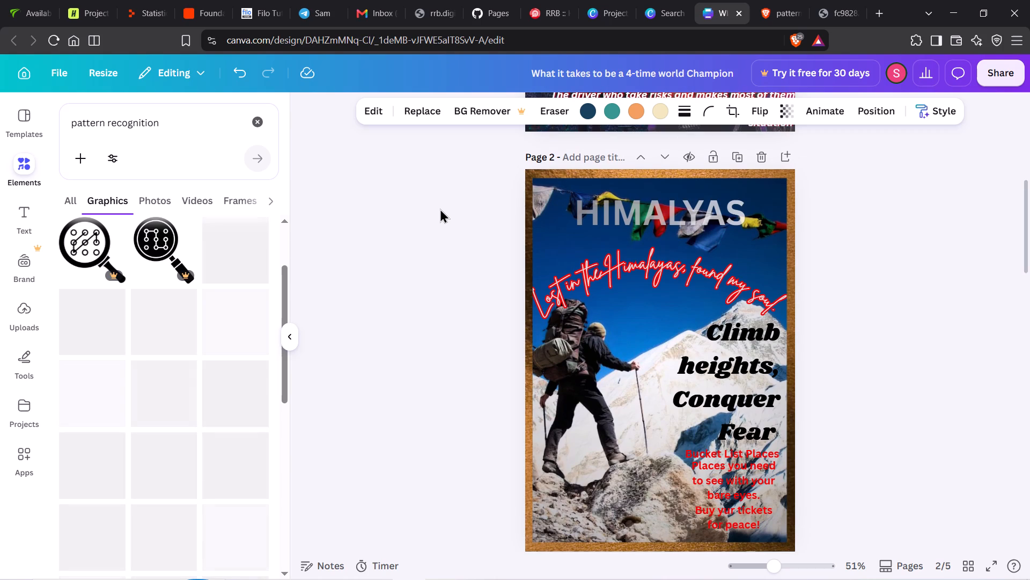
scroll(440, 208, "up", 2)
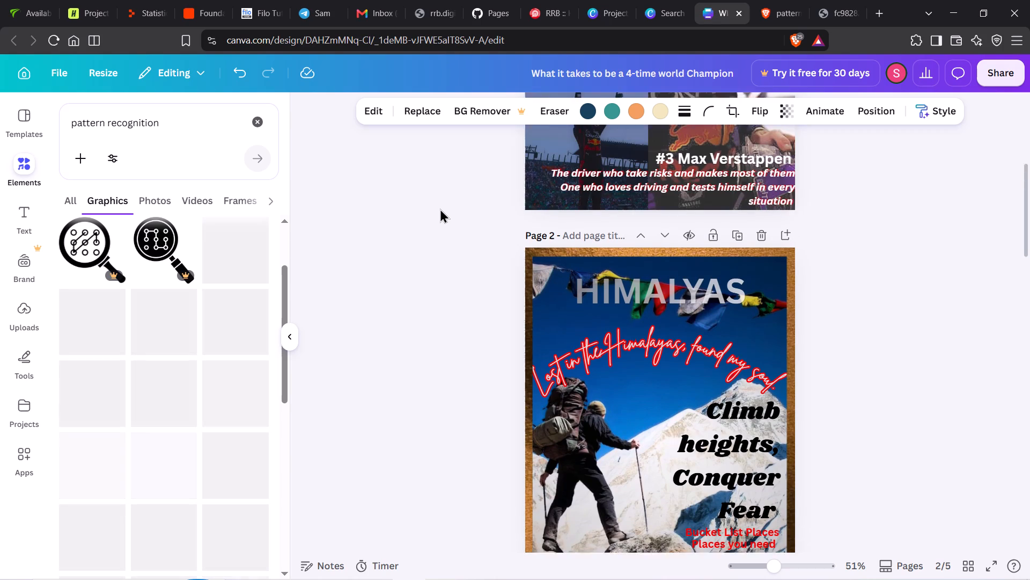
scroll(440, 208, "up", 1)
scroll(440, 208, "down", 5)
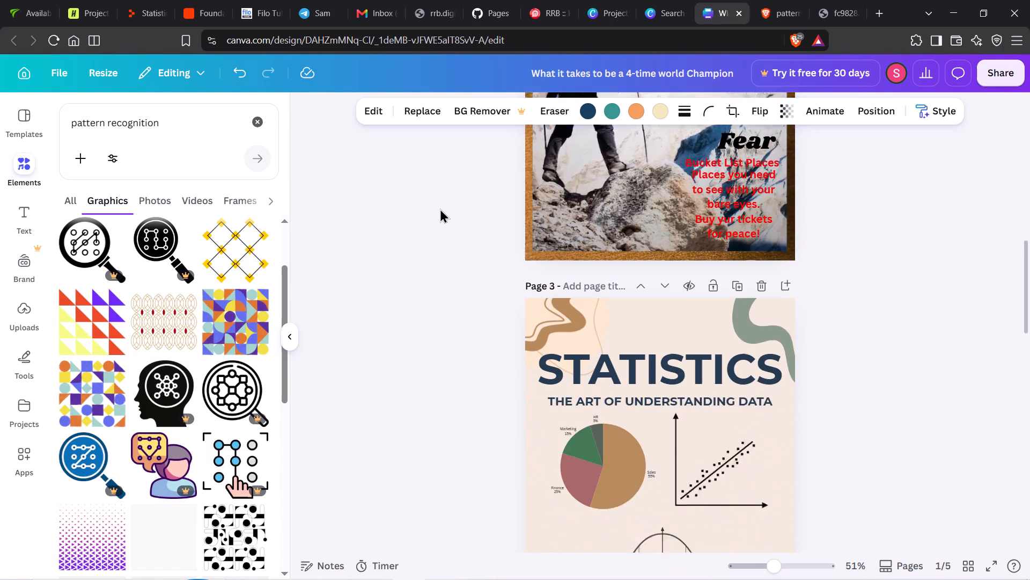
scroll(440, 208, "down", 2)
scroll(371, 434, "down", 7)
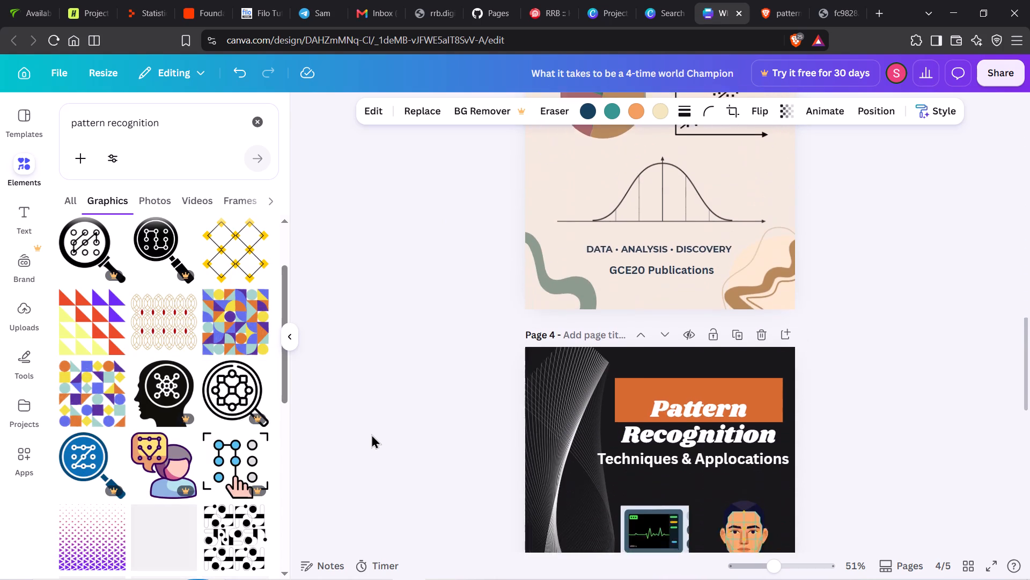
scroll(371, 434, "down", 4)
Examine the pattern recognition graphics for another illustration that suits the black cover on page 4.
scroll(210, 480, "down", 3)
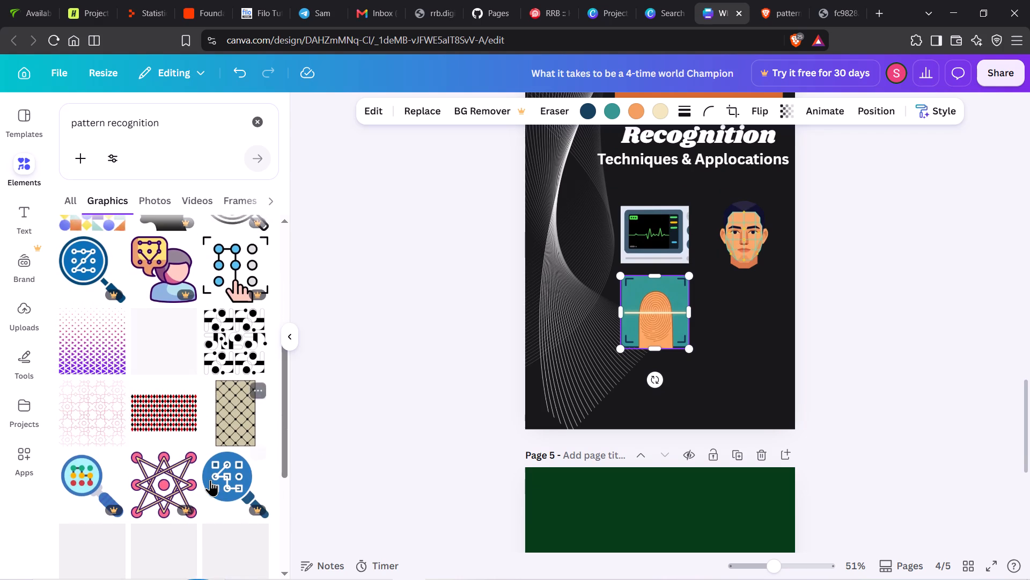
scroll(210, 480, "down", 1)
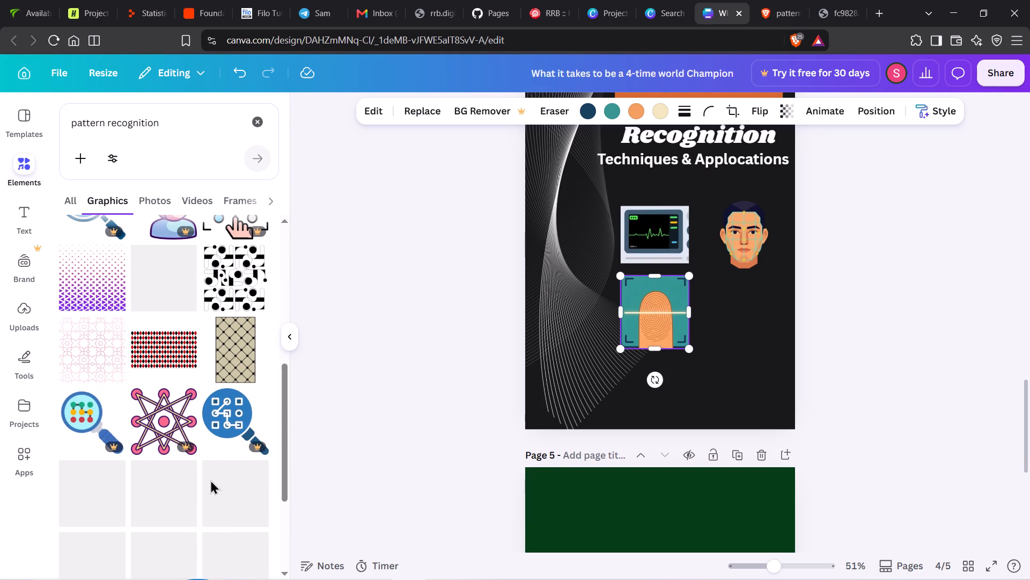
scroll(210, 480, "down", 4)
scroll(196, 440, "up", 1)
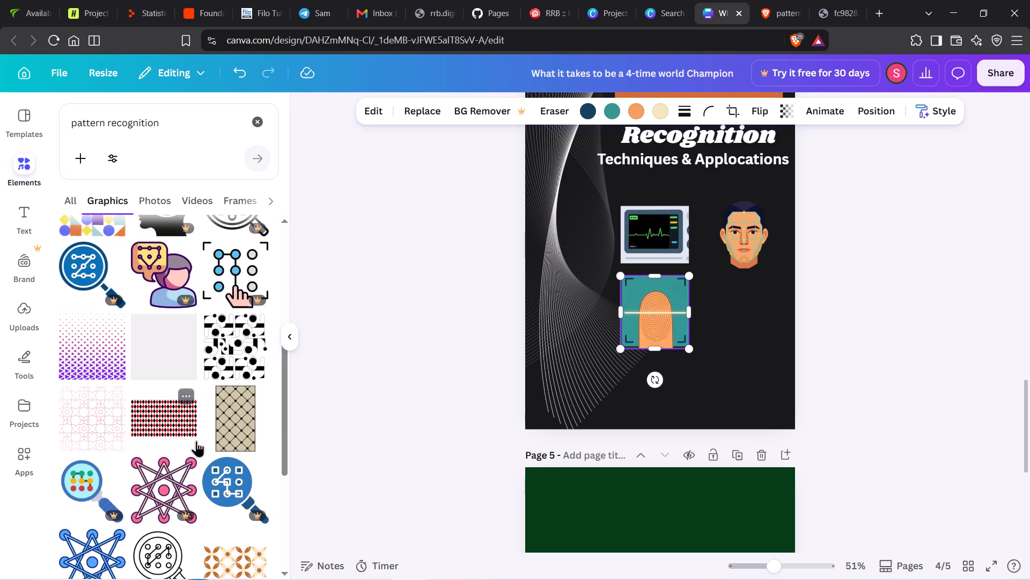
scroll(191, 456, "down", 3)
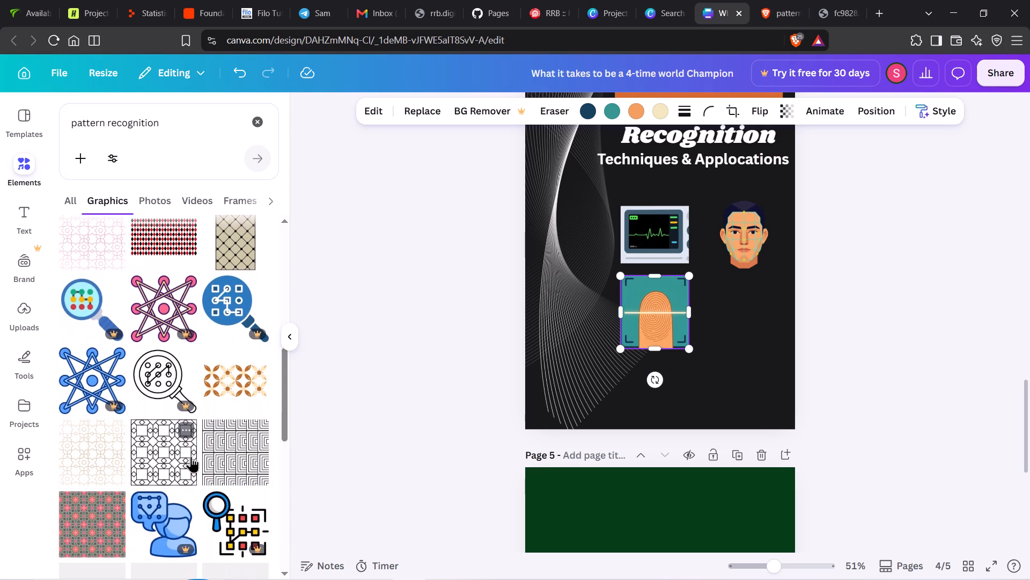
scroll(191, 456, "down", 3)
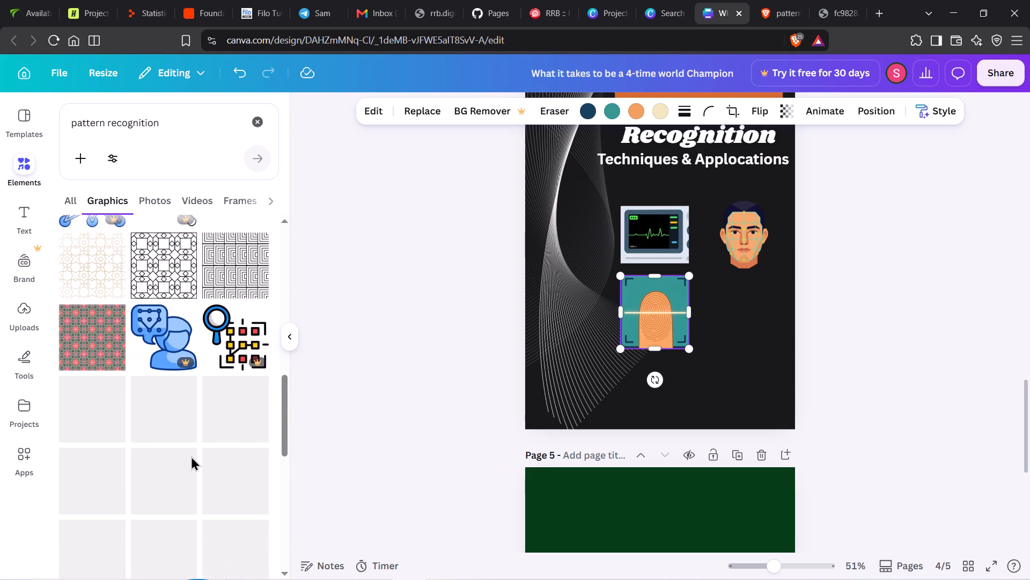
scroll(191, 456, "down", 2)
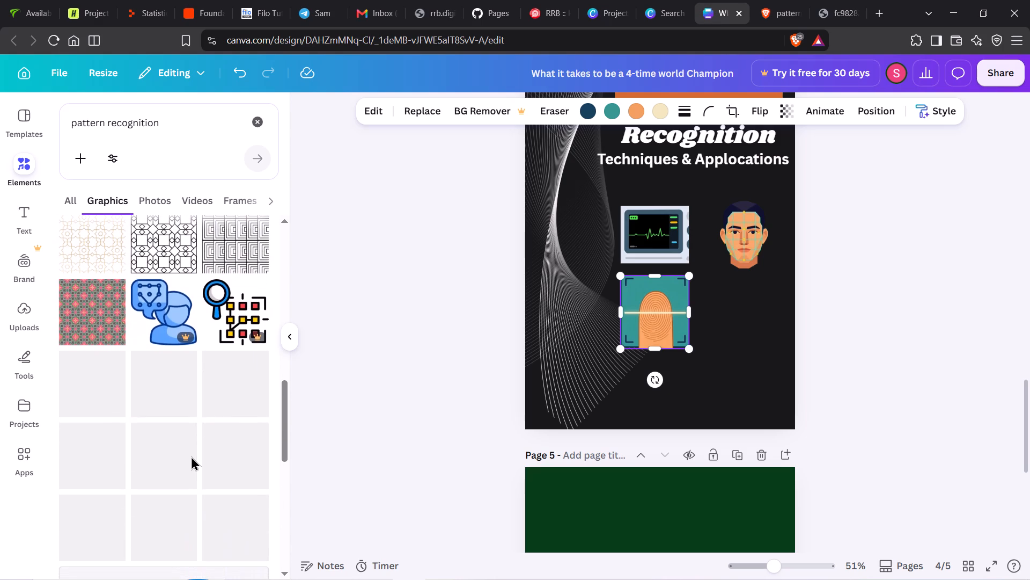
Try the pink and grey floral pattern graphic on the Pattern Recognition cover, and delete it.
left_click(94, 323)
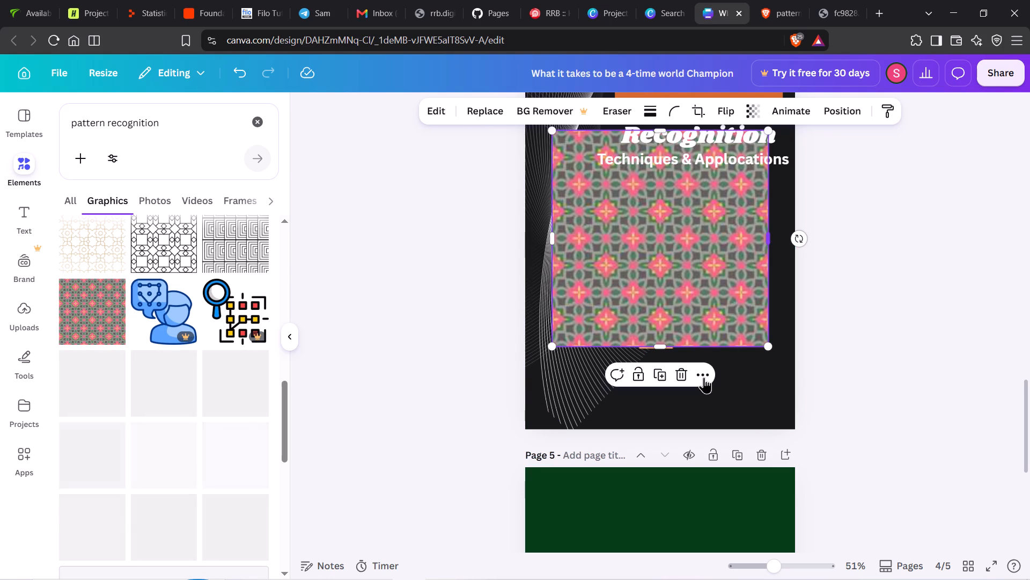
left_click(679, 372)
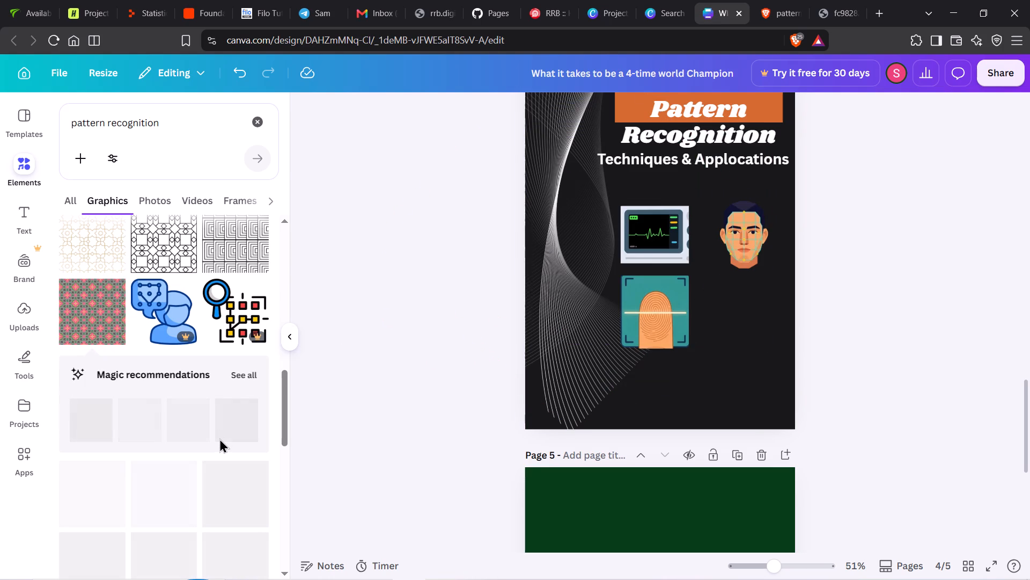
Open the full set of Magic recommendations related to the floral pattern graphic.
left_click(245, 367)
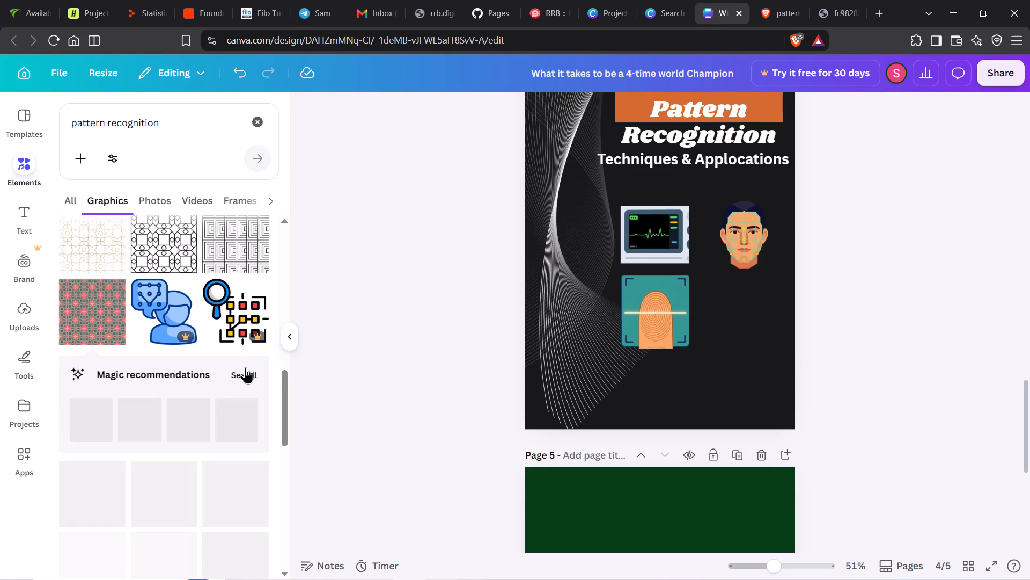
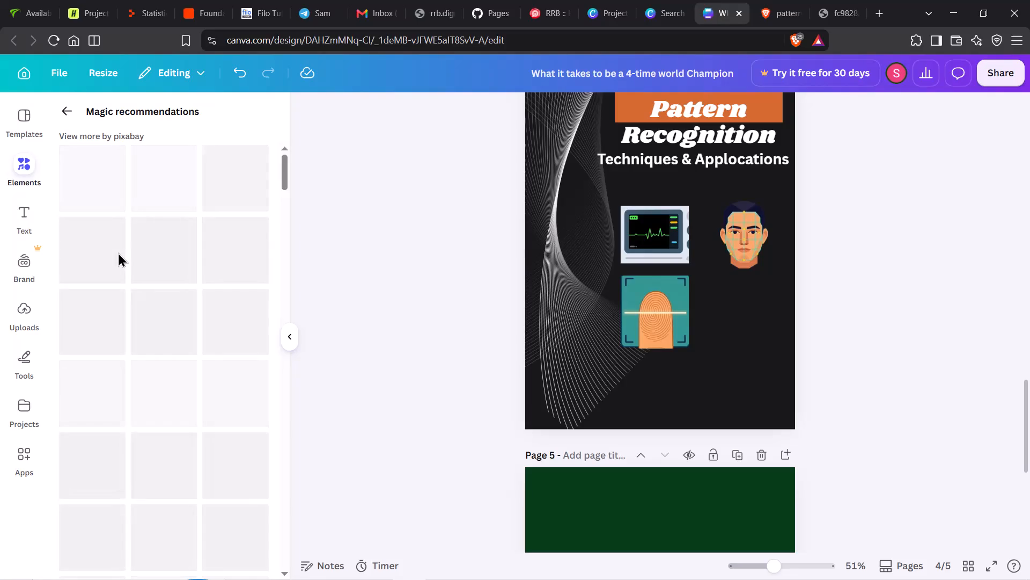
Examine the Magic recommendations related to the floral pattern graphic for an illustration that suits the black cover.
scroll(184, 227, "up", 2)
scroll(184, 227, "down", 5)
scroll(184, 227, "up", 7)
scroll(184, 227, "down", 1)
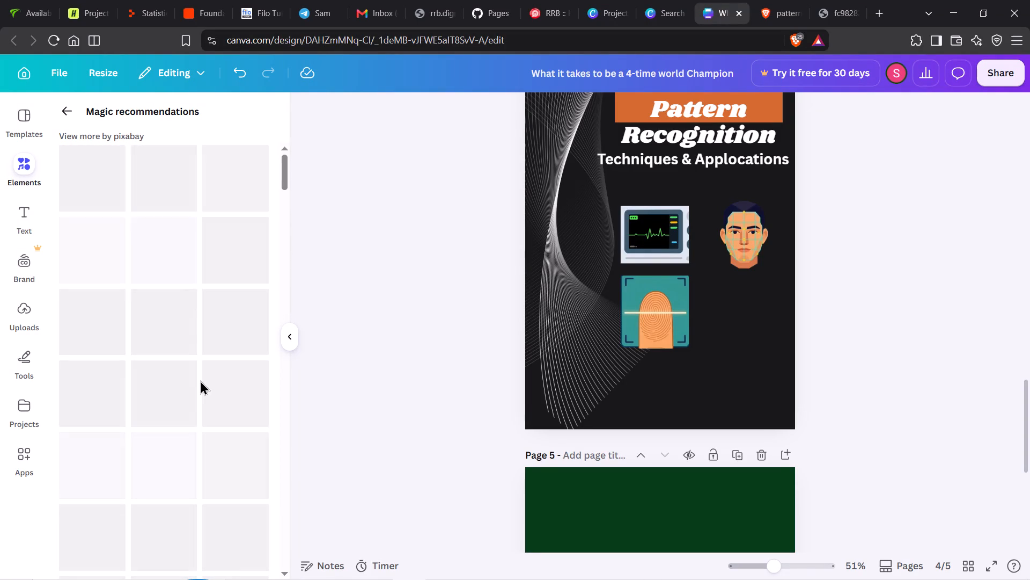
scroll(192, 398, "up", 4)
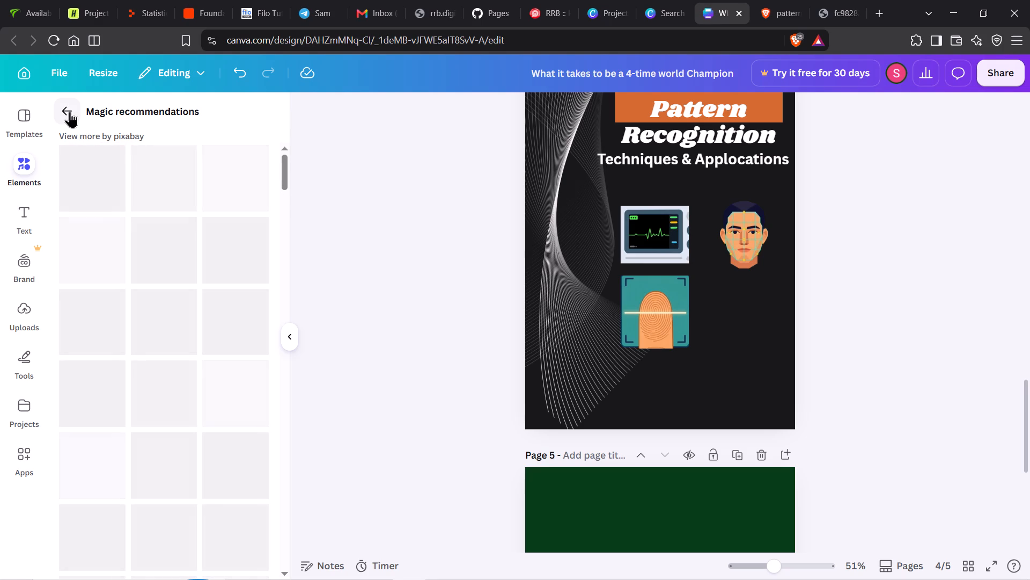
Return to the pattern recognition graphics and examine the remaining results and related searches for another suitable illustration.
left_click(70, 111)
scroll(160, 416, "down", 1)
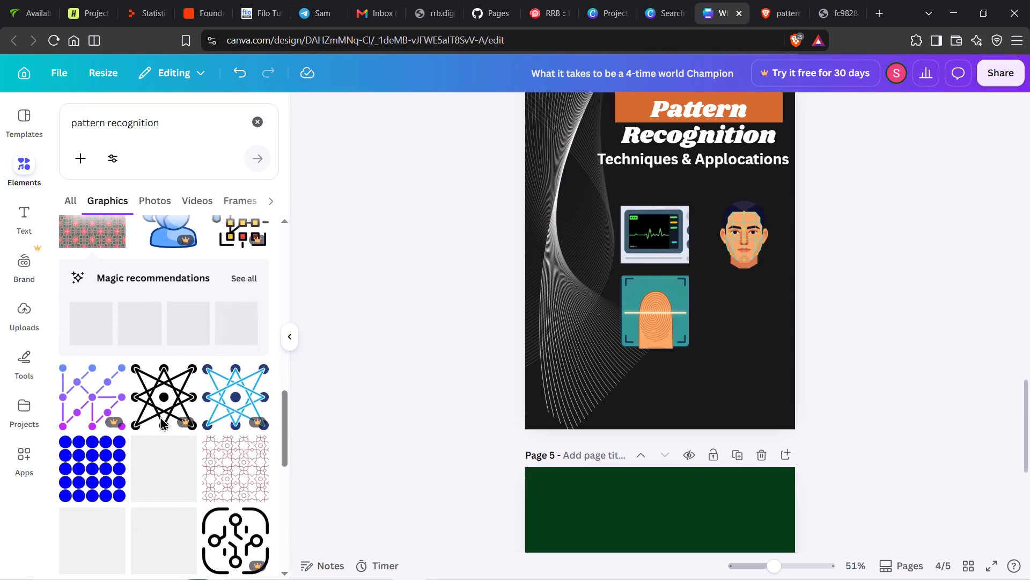
scroll(160, 416, "down", 2)
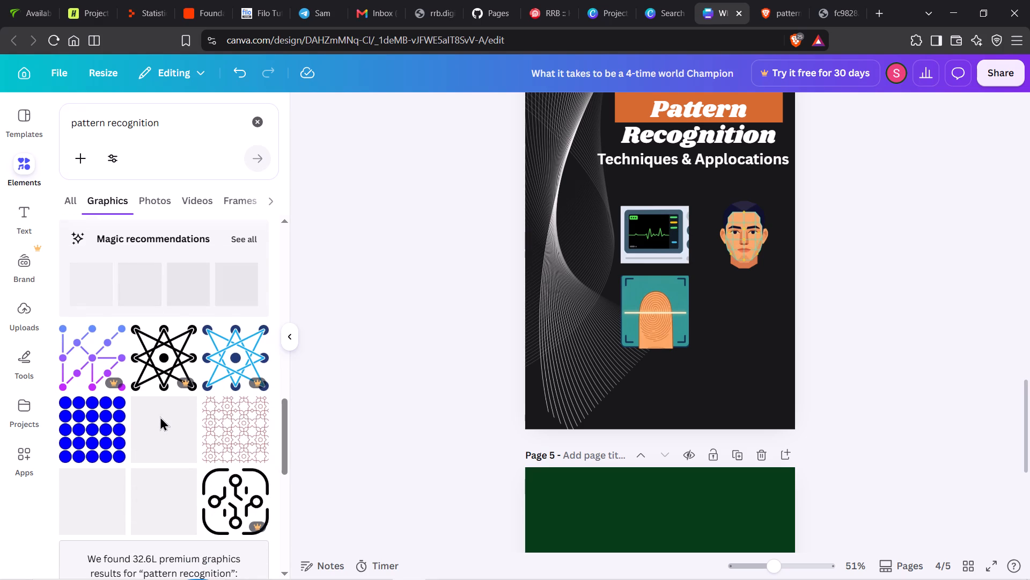
scroll(160, 416, "down", 2)
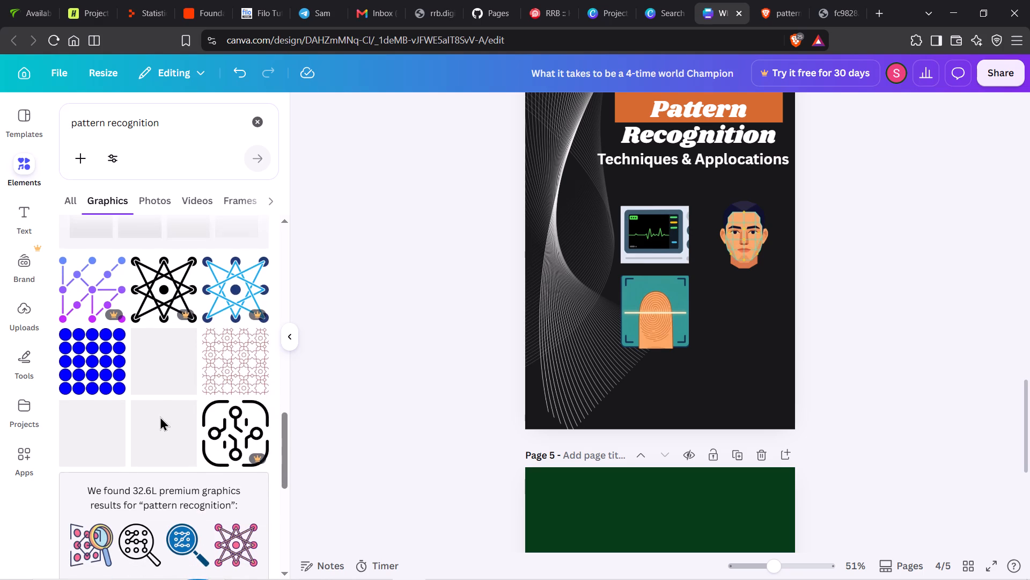
scroll(160, 416, "down", 4)
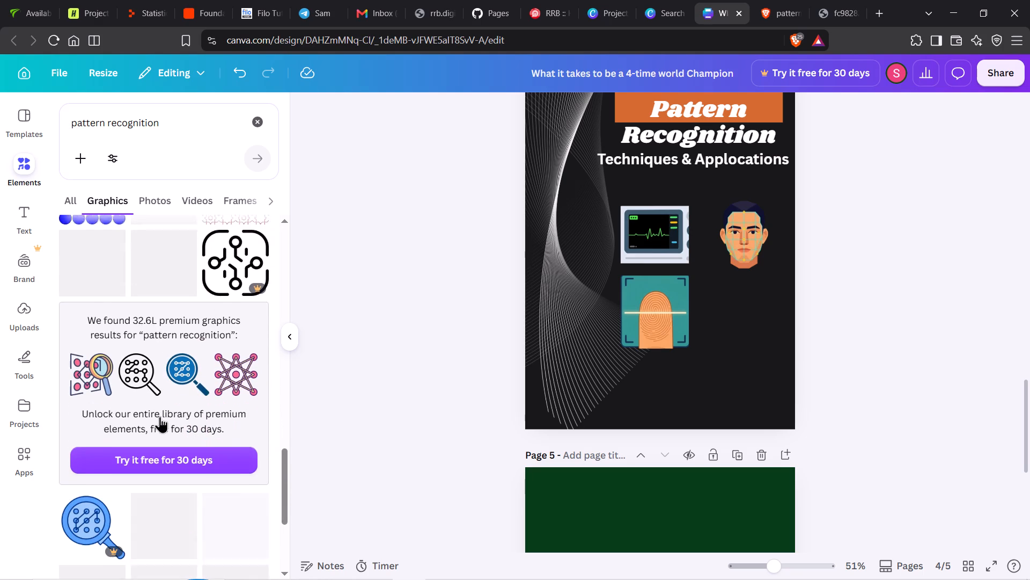
scroll(160, 416, "down", 4)
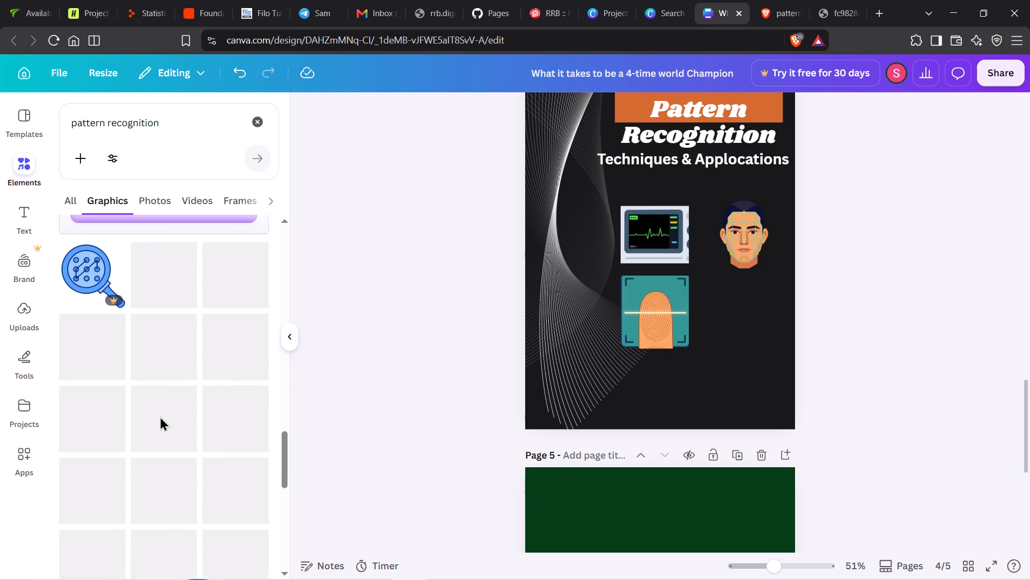
scroll(160, 416, "down", 3)
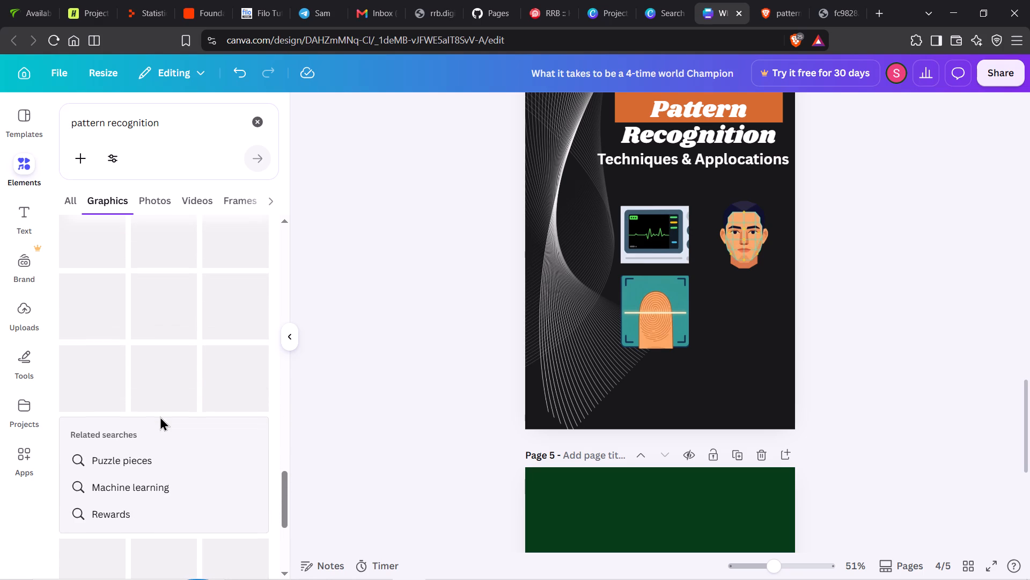
scroll(160, 416, "down", 2)
Run the related graphics search for "Puzzle pieces".
left_click(128, 490)
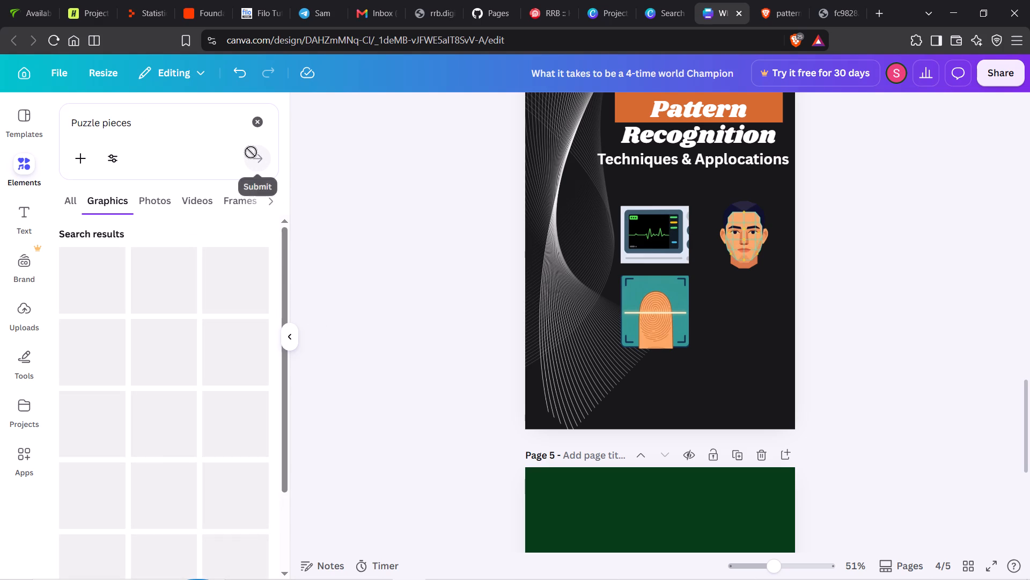
scroll(195, 318, "up", 10)
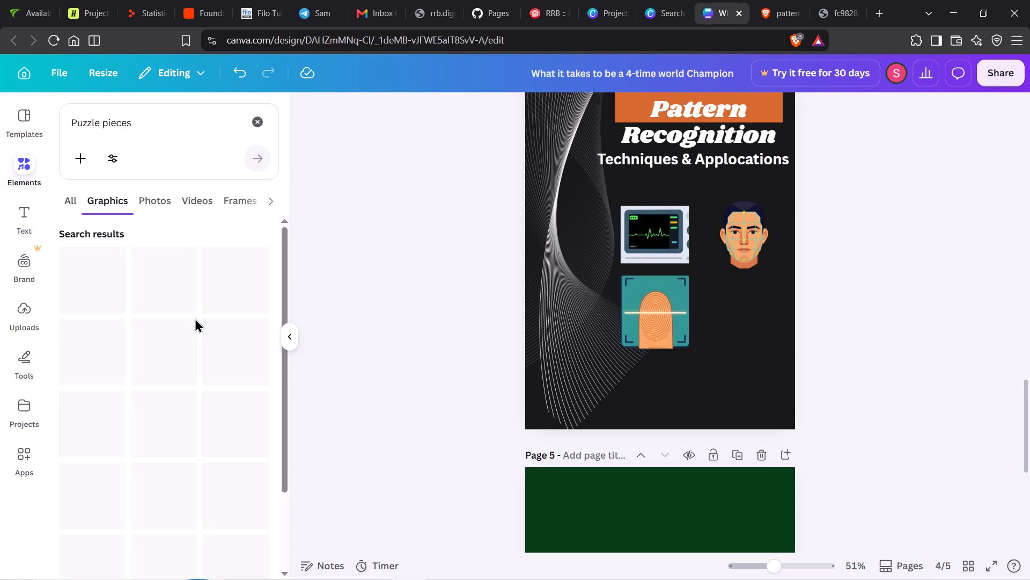
scroll(195, 318, "up", 14)
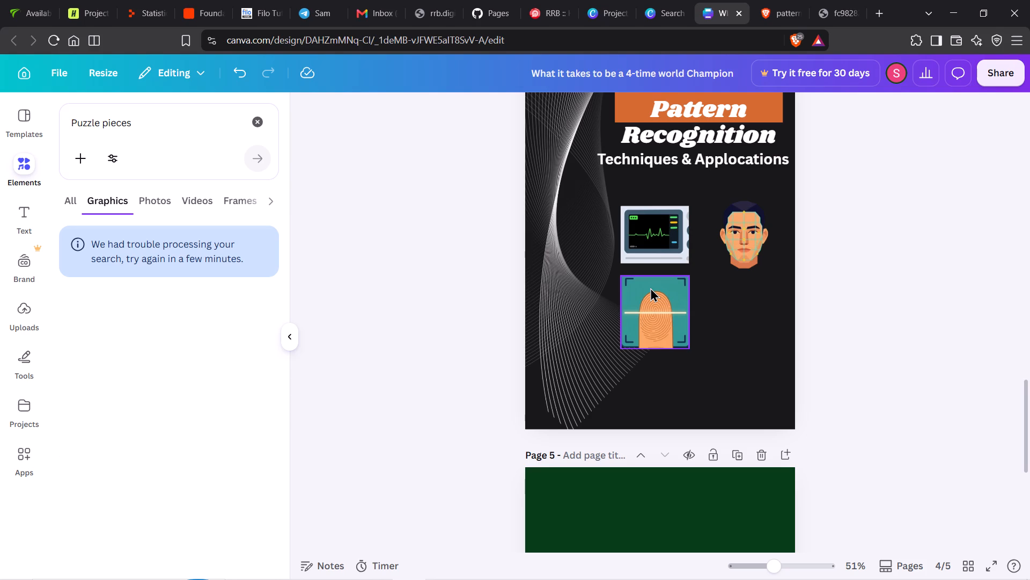
Shorten the graphics search to "Puzzle" and add the three-piece yellow, orange and purple puzzle graphic to page 4.
left_click(172, 114)
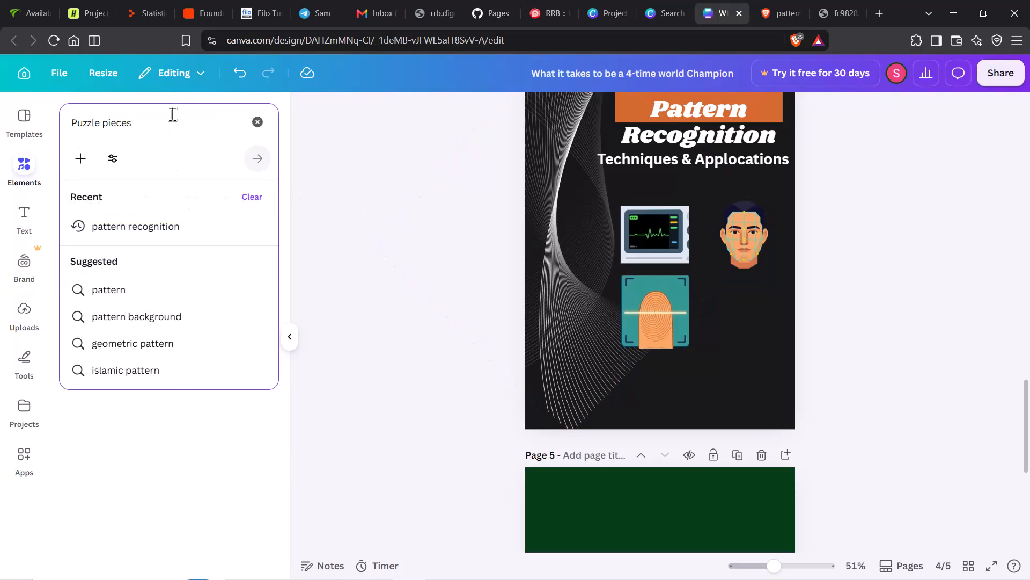
key("BackSpace")
key("BackSpace")
key("BackSpace")
key("BackSpace")
key("BackSpace")
key("BackSpace")
key("Return")
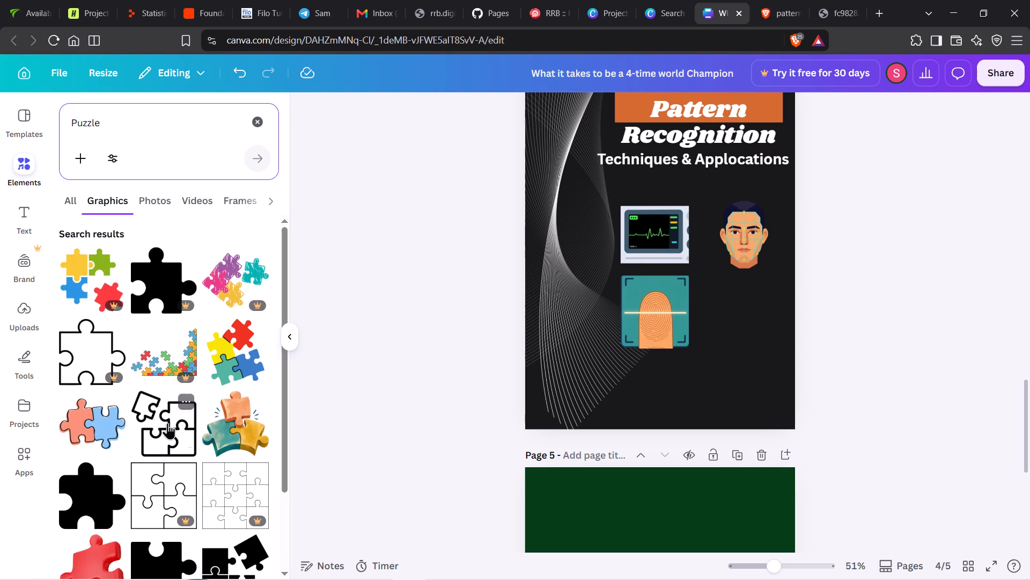
scroll(208, 482, "down", 2)
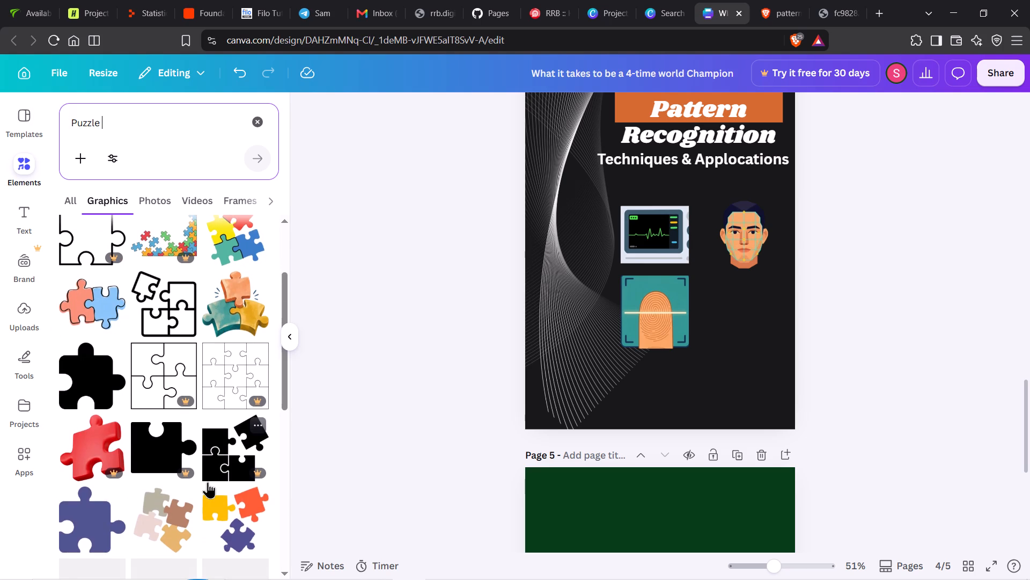
scroll(208, 482, "down", 1)
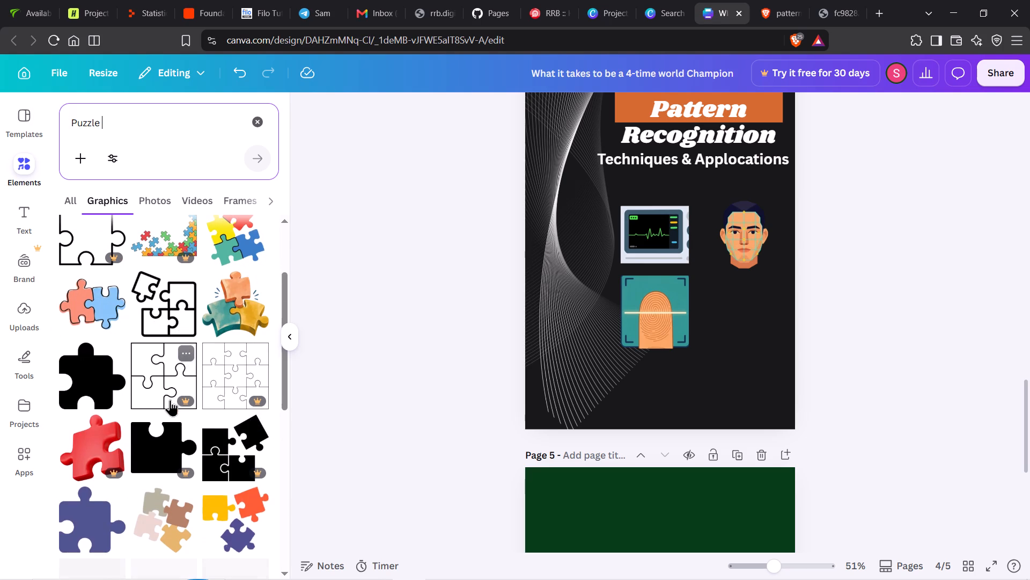
scroll(178, 433, "down", 2)
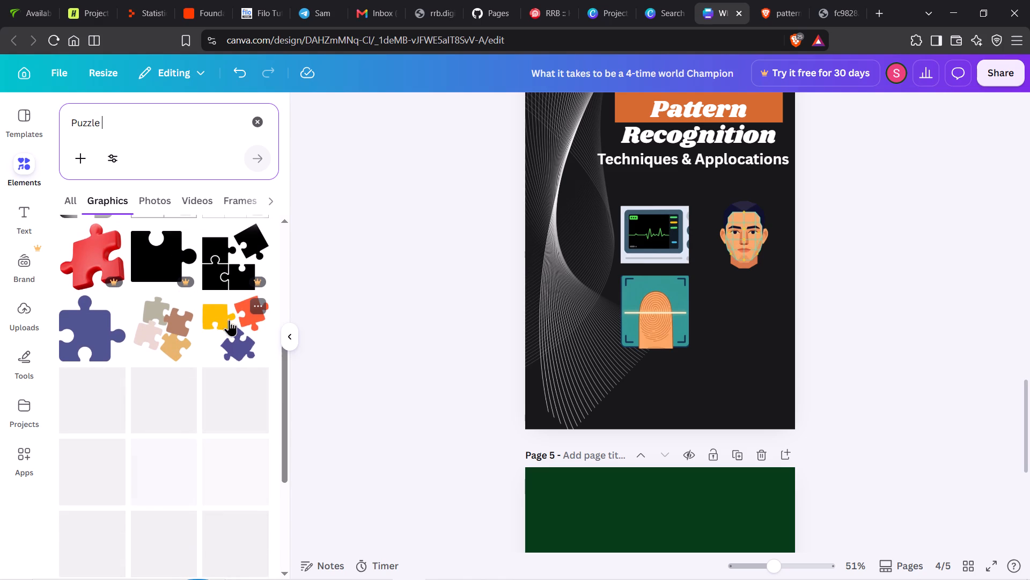
left_click(232, 325)
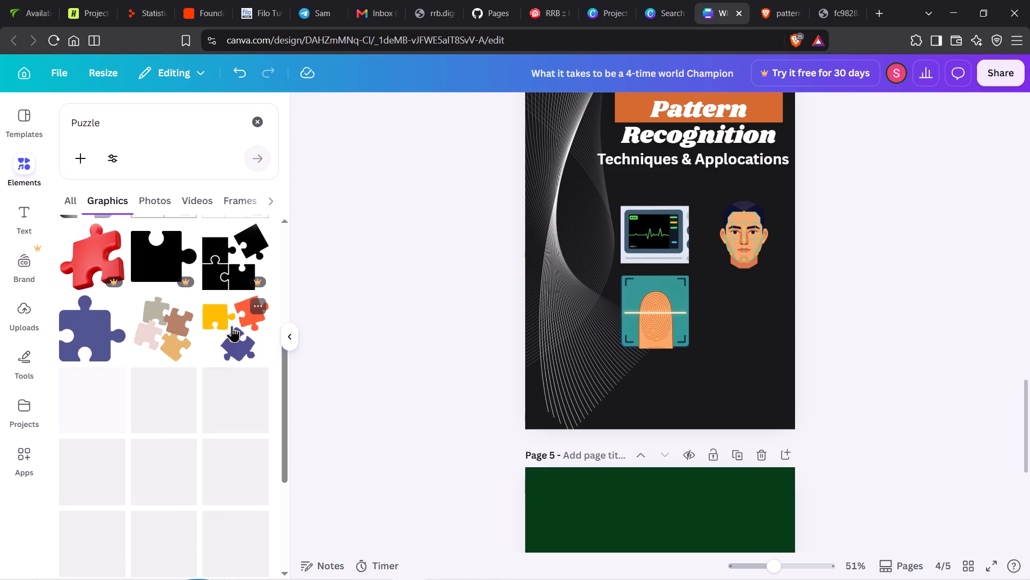
Shrink the puzzle graphic and place it beside the fingerprint, below the face, on the Pattern Recognition cover.
left_click_drag(769, 349, 622, 229)
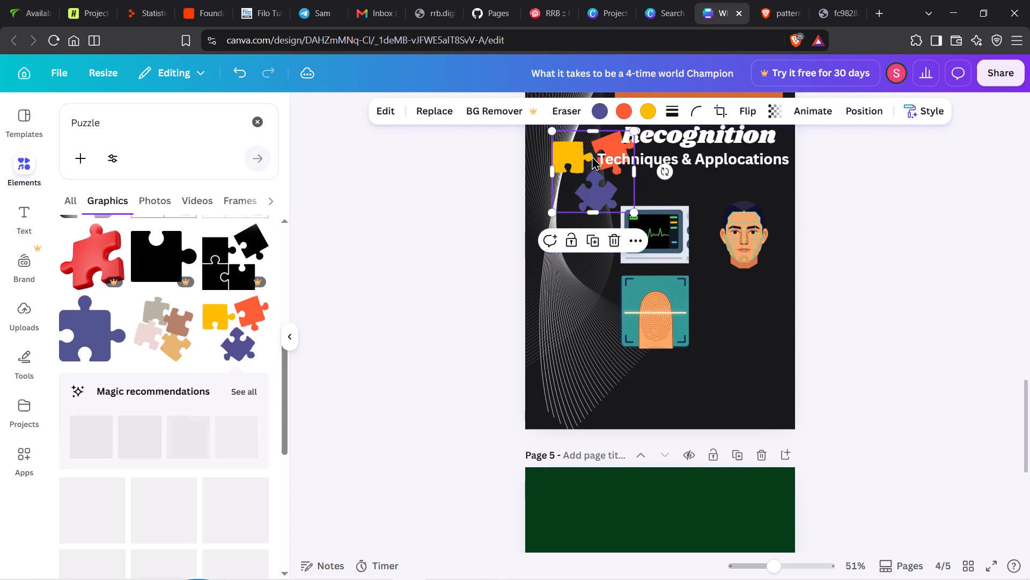
left_click_drag(592, 165, 738, 310)
left_click_drag(781, 357, 766, 340)
left_click_drag(744, 327, 743, 327)
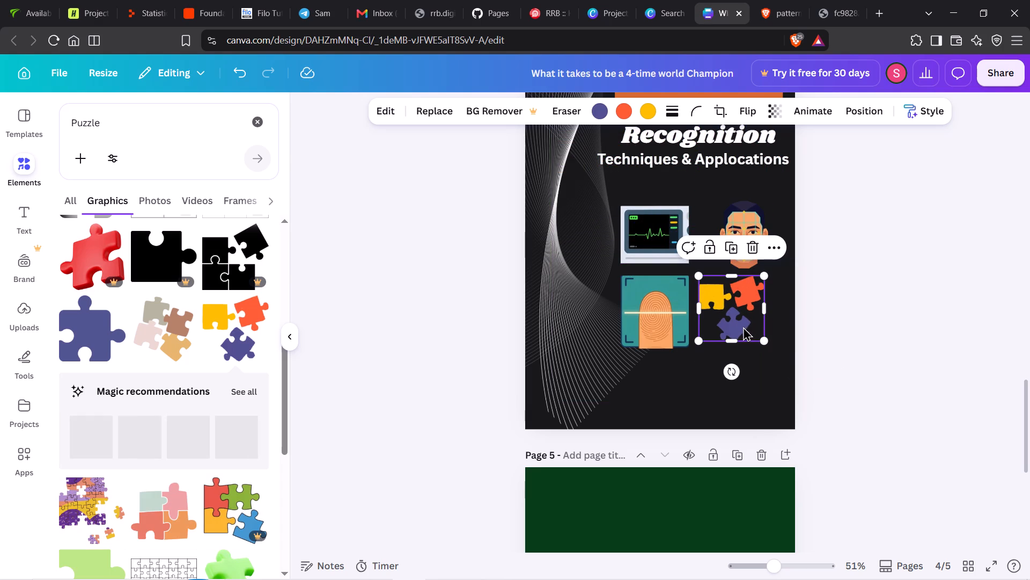
left_click_drag(743, 327, 749, 328)
left_click_drag(742, 339, 742, 347)
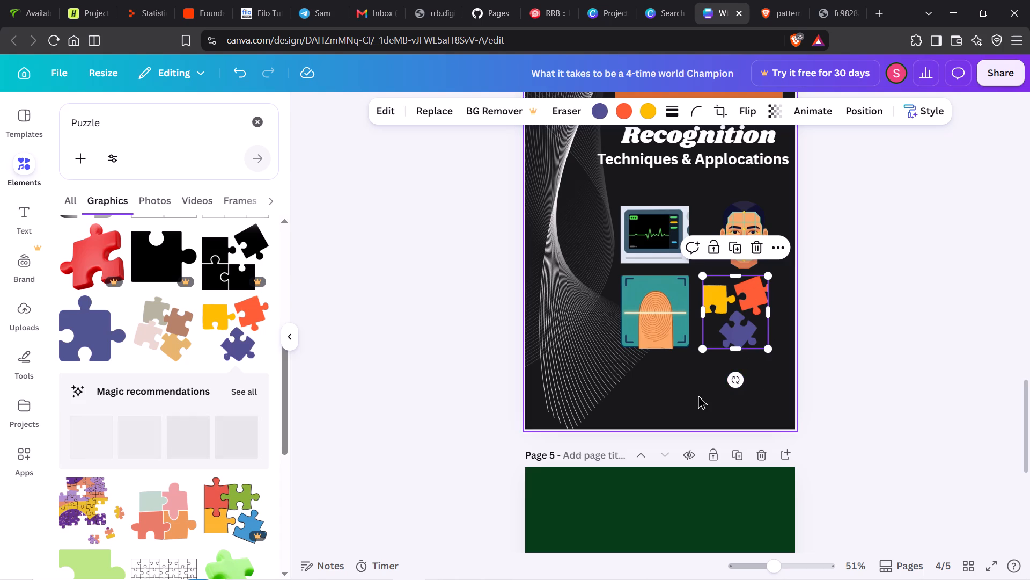
left_click(698, 395)
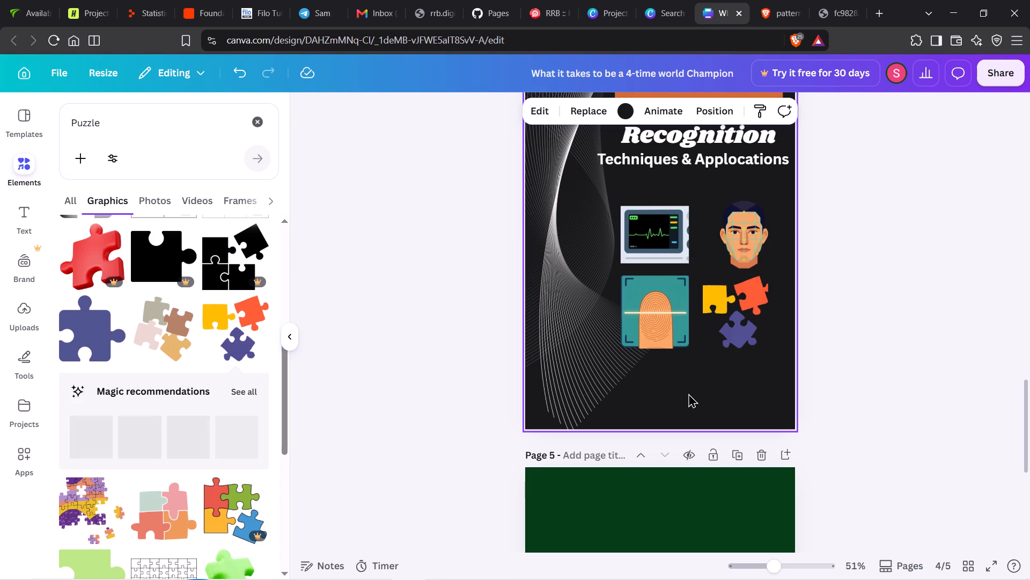
left_click(686, 392)
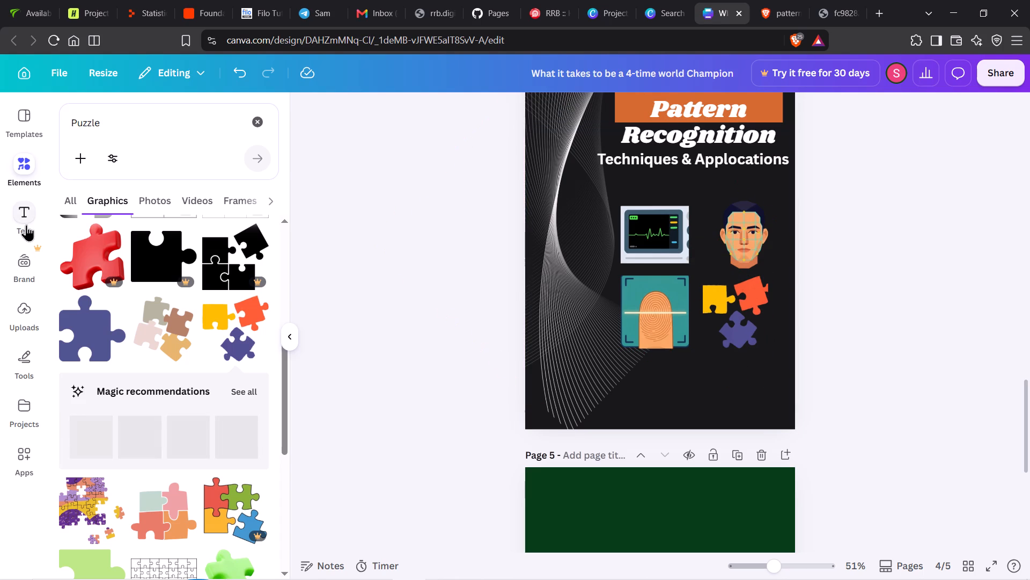
Add a subheading reading "GCE20 Publications" to the Pattern Recognition cover.
left_click(27, 223)
left_click(195, 363)
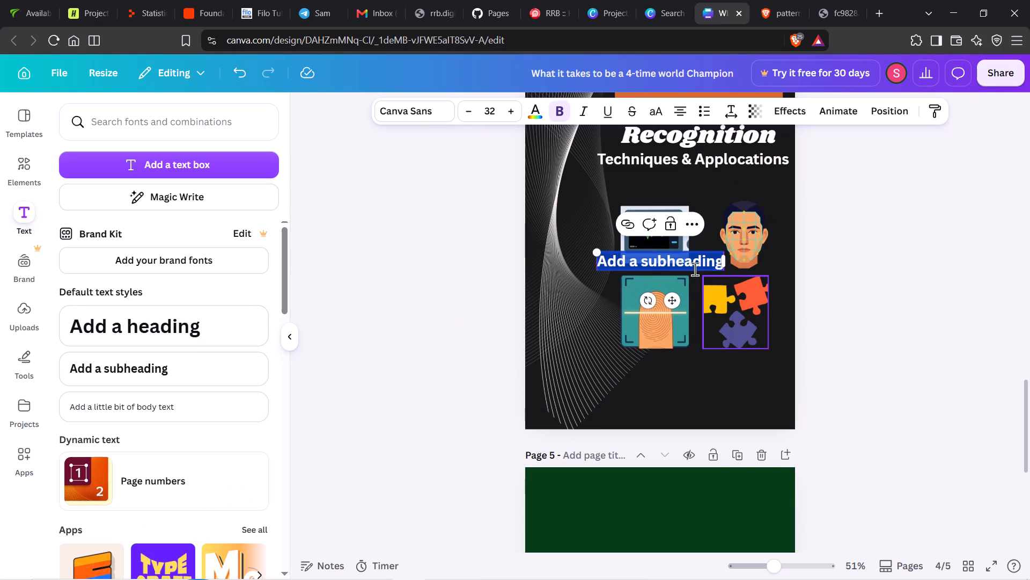
type("GCE")
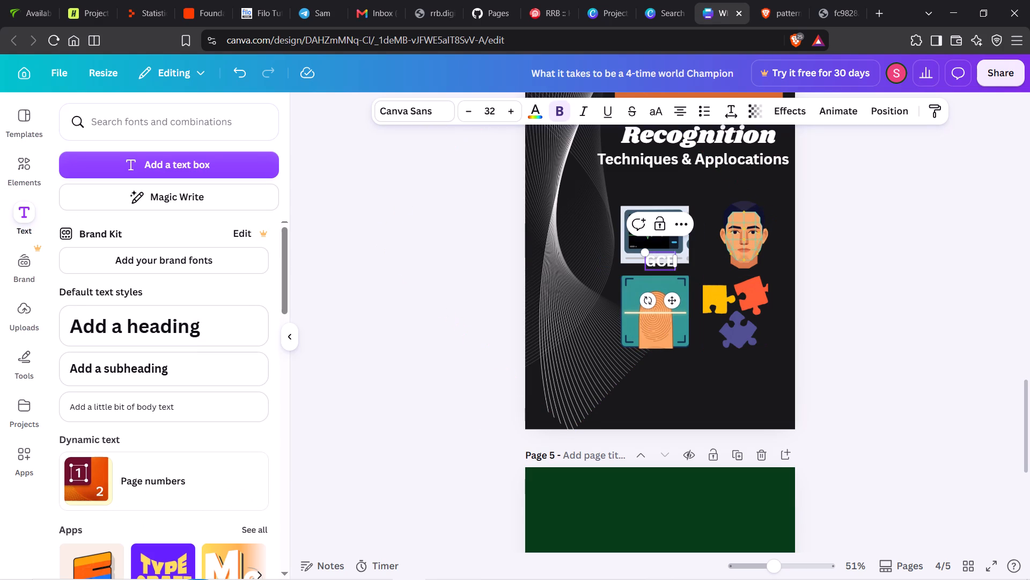
type("20")
key("space")
type("Pu")
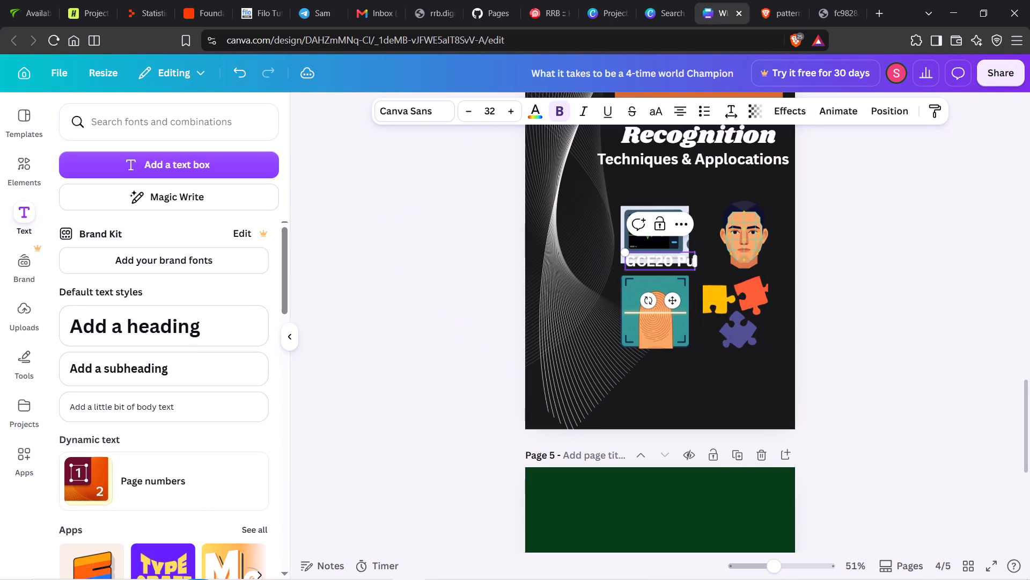
key("b")
type("lications")
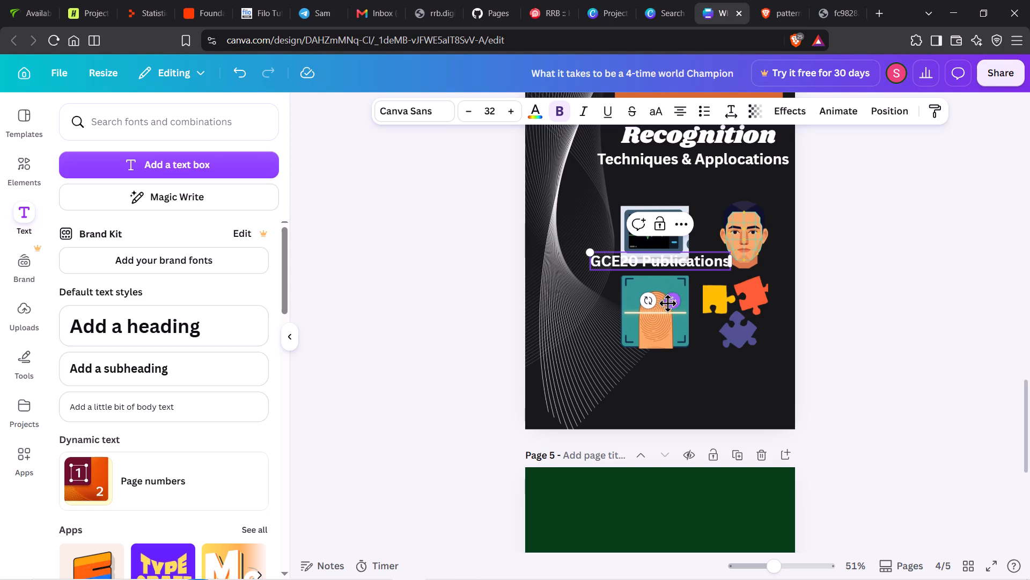
Place the GCE20 Publications text below the fingerprint and puzzle graphics near the cover's bottom, with its font size at 30.
left_click_drag(671, 303, 729, 416)
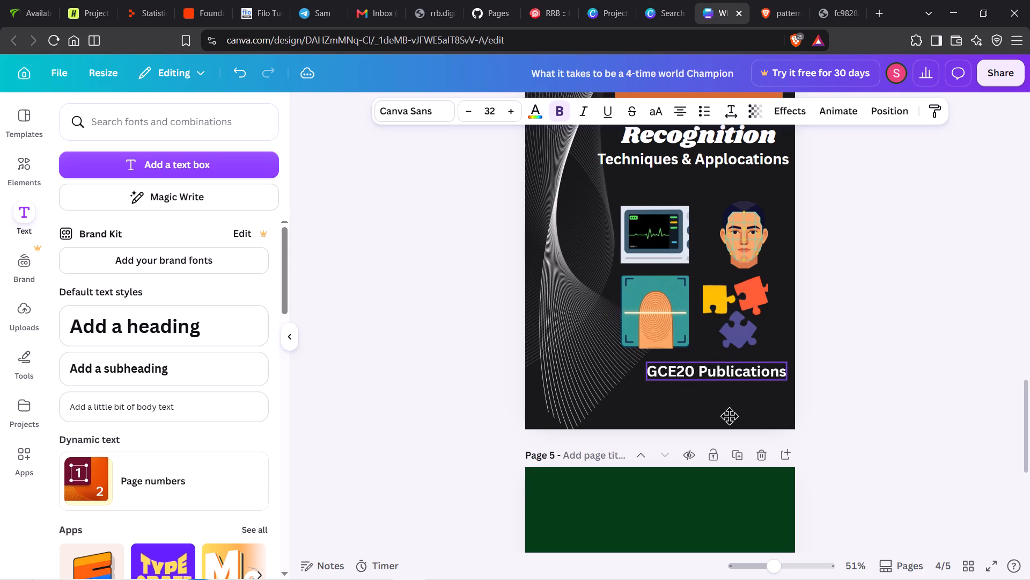
left_click_drag(729, 416, 718, 425)
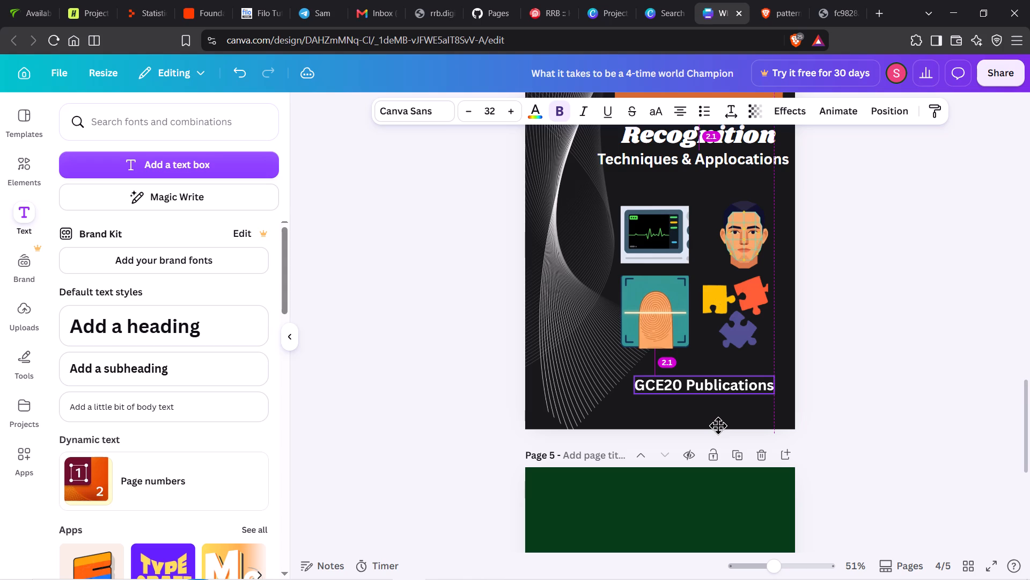
left_click_drag(718, 425, 716, 426)
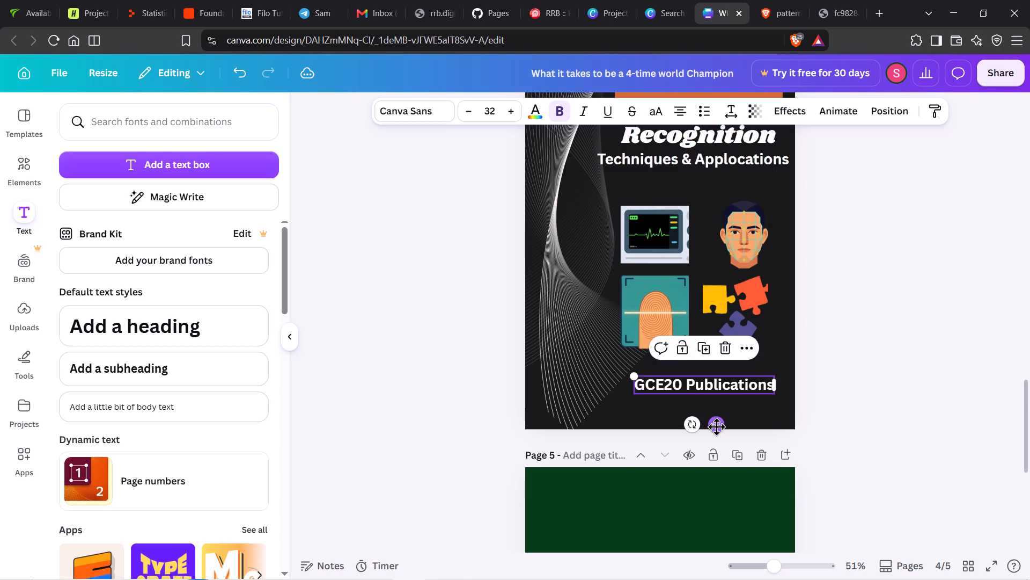
double_click(465, 117)
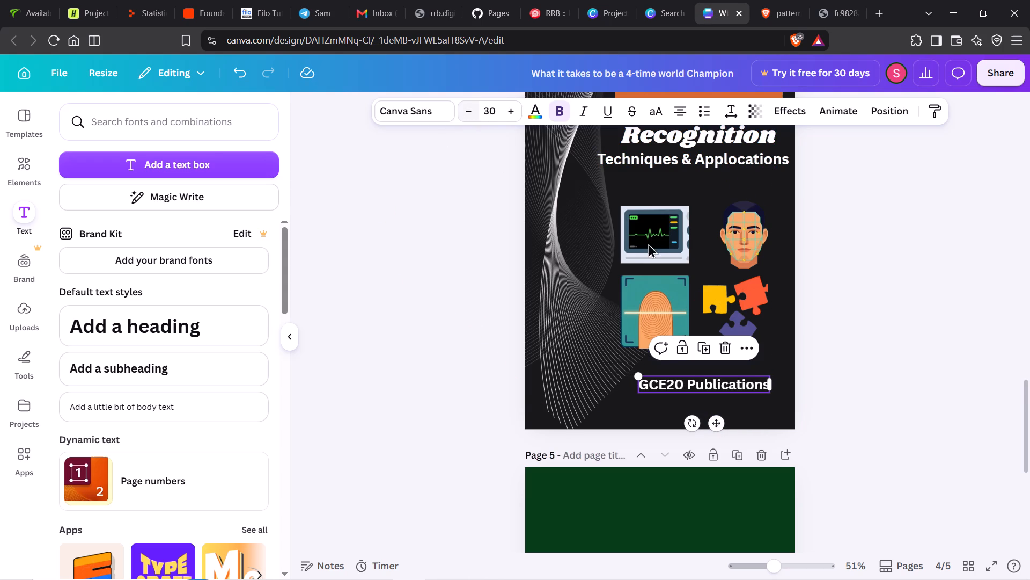
left_click(718, 423)
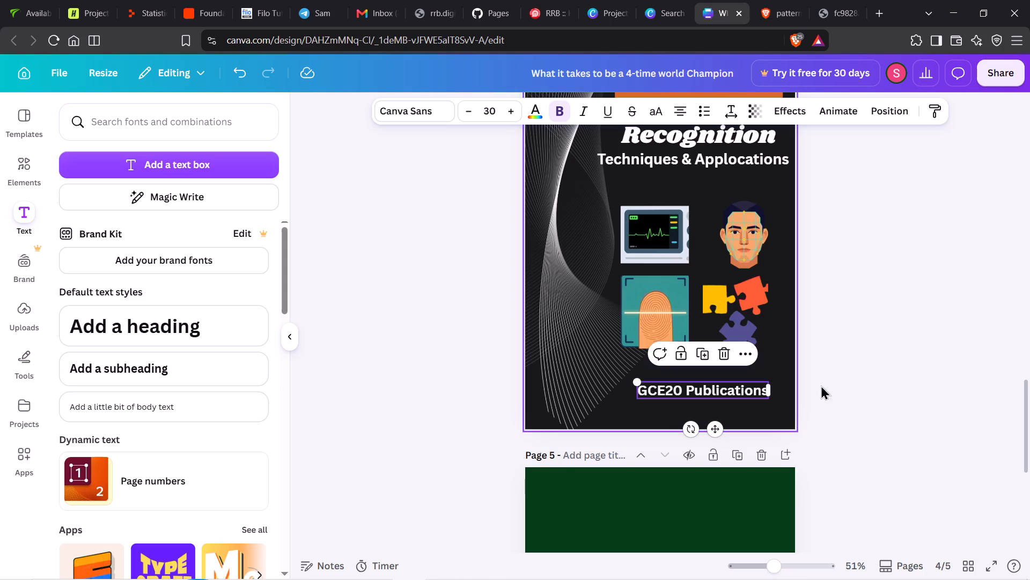
left_click(949, 386)
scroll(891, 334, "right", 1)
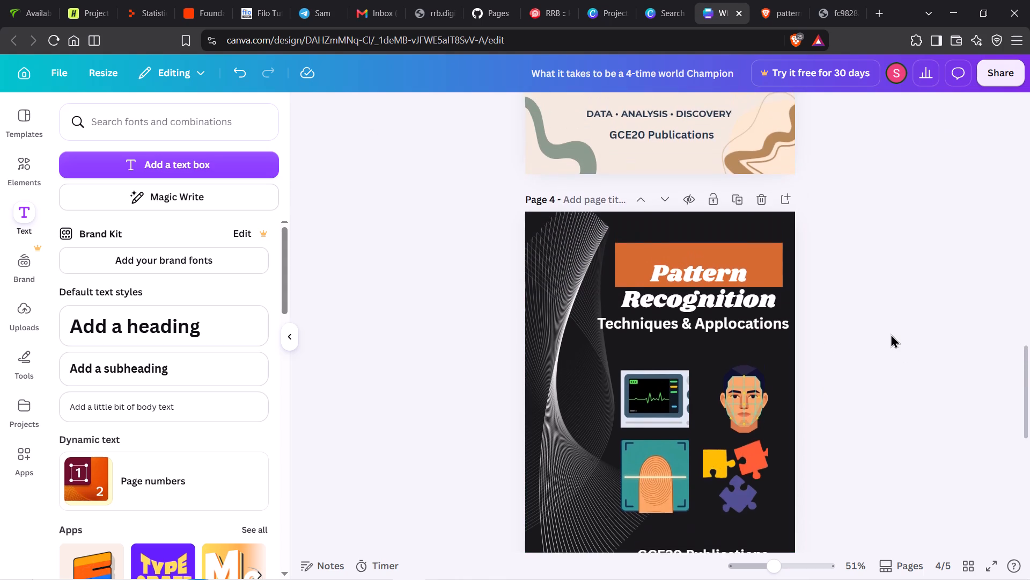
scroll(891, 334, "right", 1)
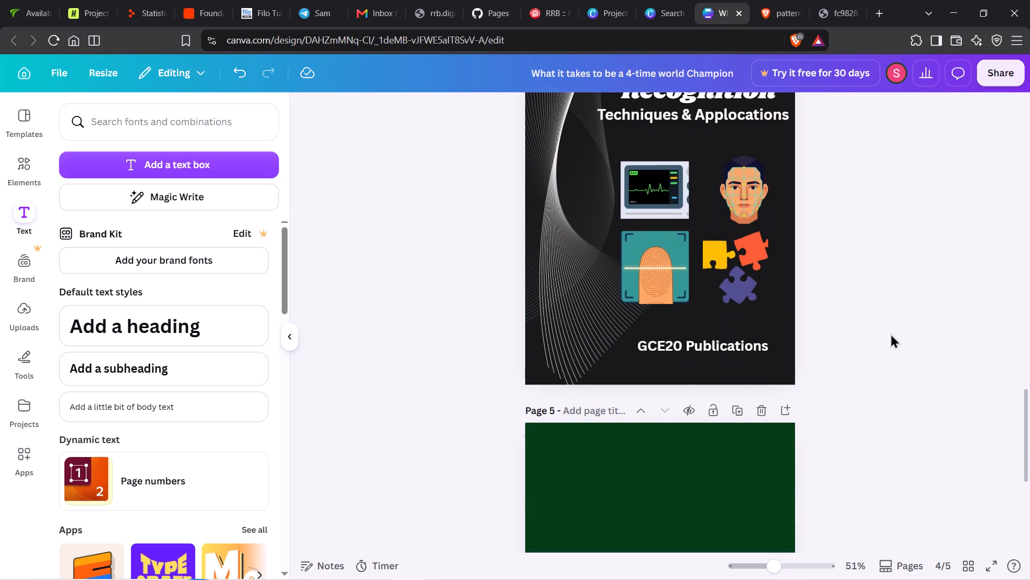